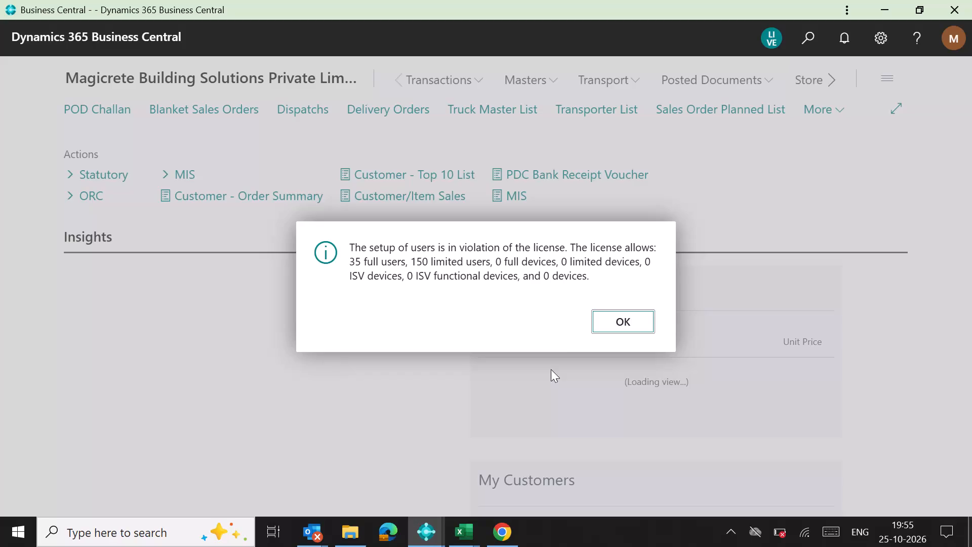
Dismiss the license notice and open the Delivery Orders list from the transactions.
{"action": "left_click", "coordinate": [627, 329]}
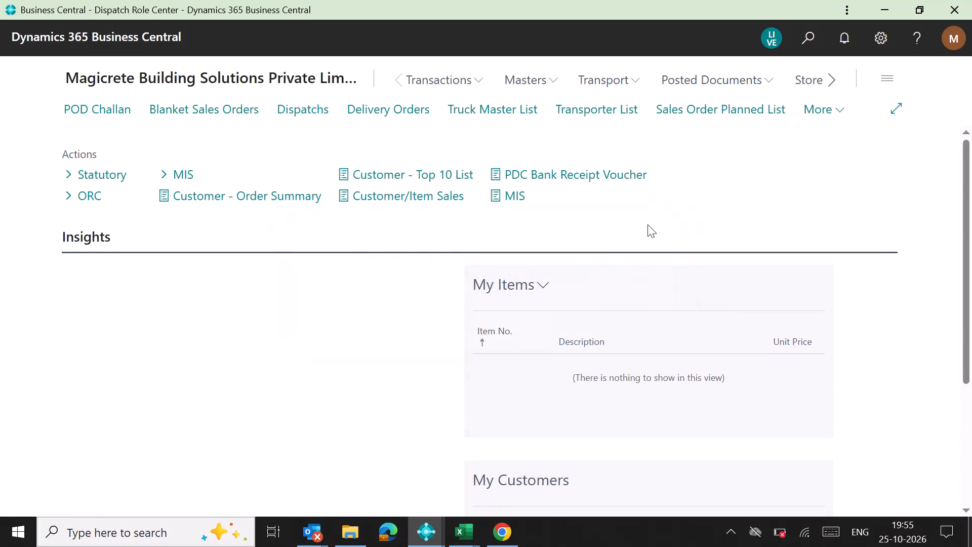
{"action": "left_click", "coordinate": [431, 79]}
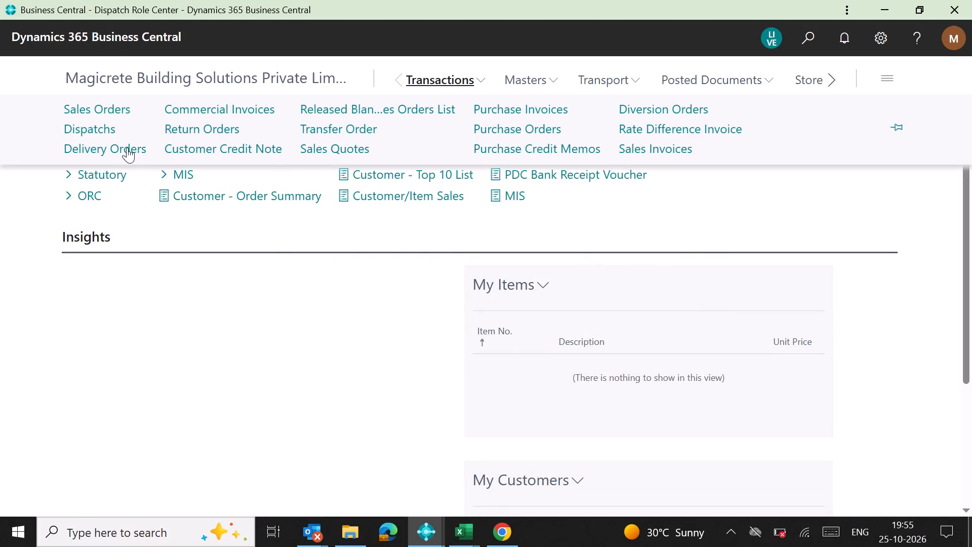
{"action": "left_click", "coordinate": [123, 152]}
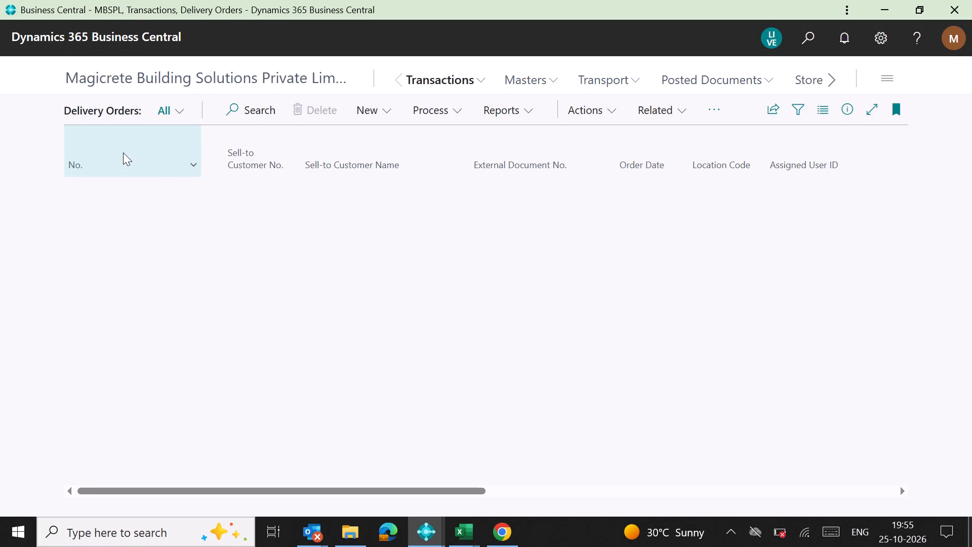
Search the delivery orders for "rate dif".
{"action": "left_click", "coordinate": [233, 111]}
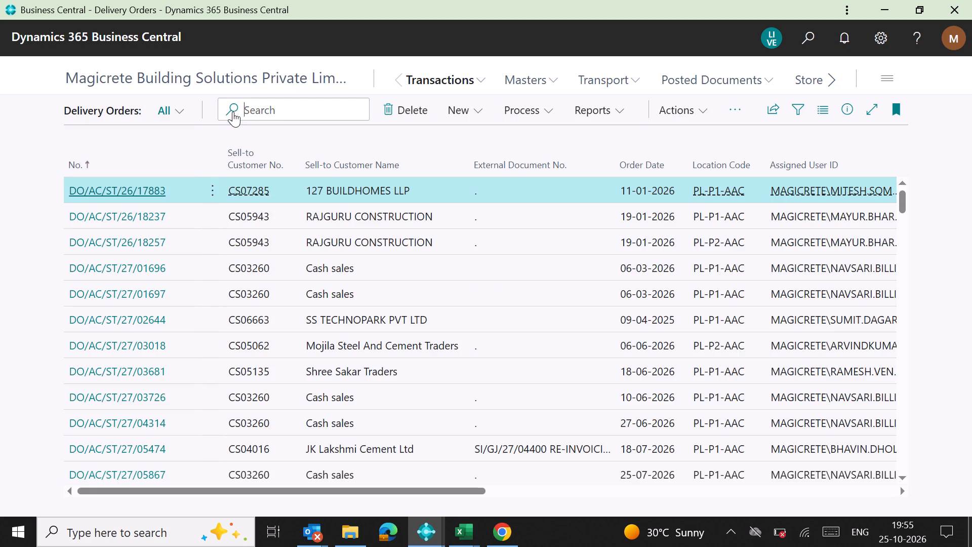
{"action": "type", "text": "rate dif"}
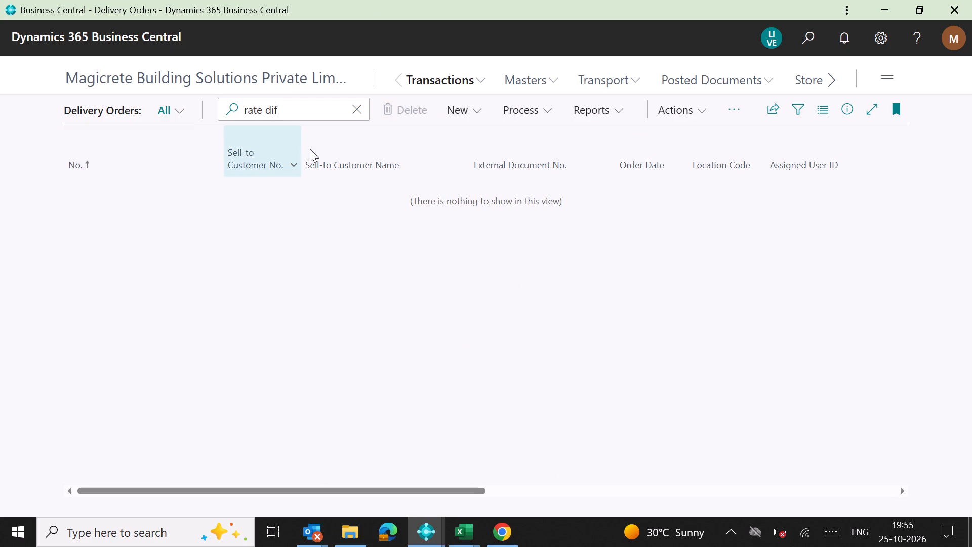
Search the whole application for "rate dif" and open the Transport Rate Difference page.
{"action": "left_click", "coordinate": [810, 40]}
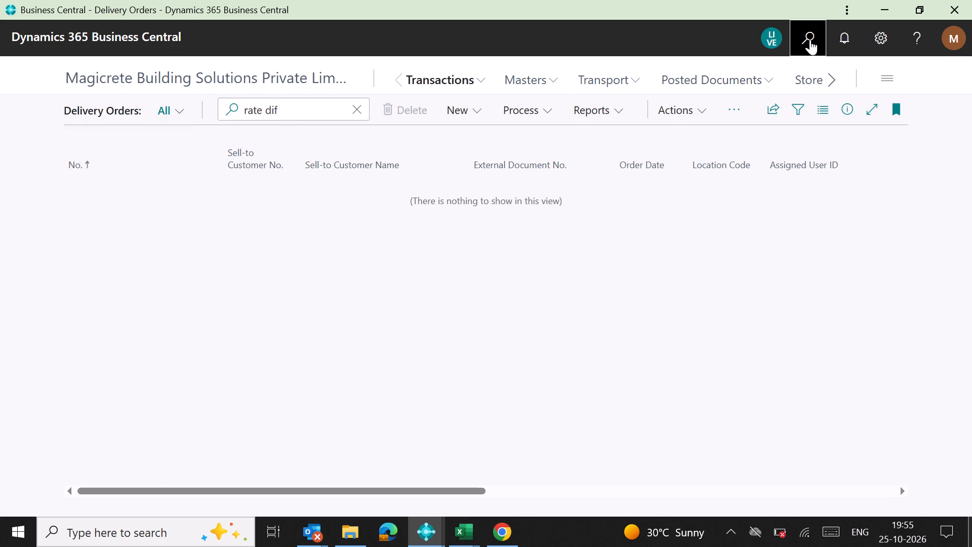
{"action": "left_click", "coordinate": [550, 108]}
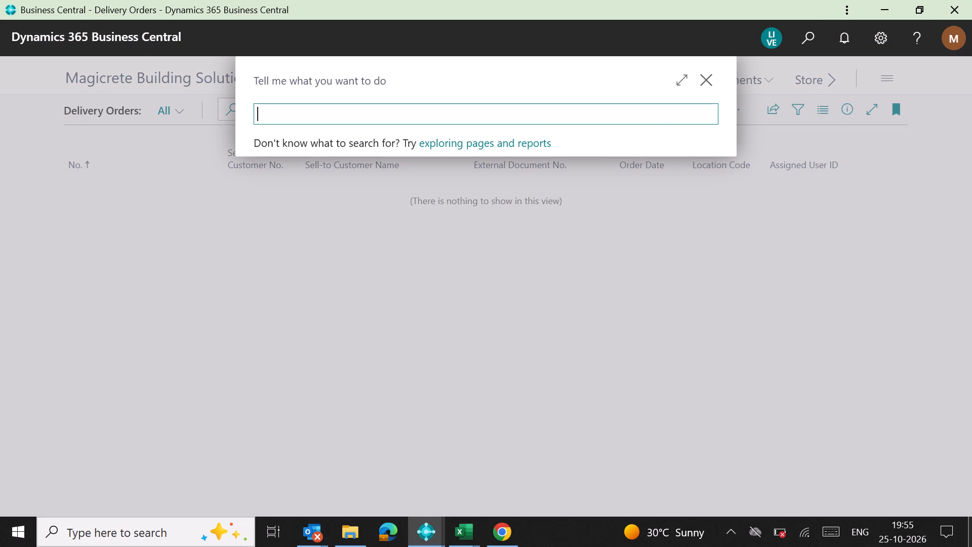
{"action": "type", "text": "rate dif"}
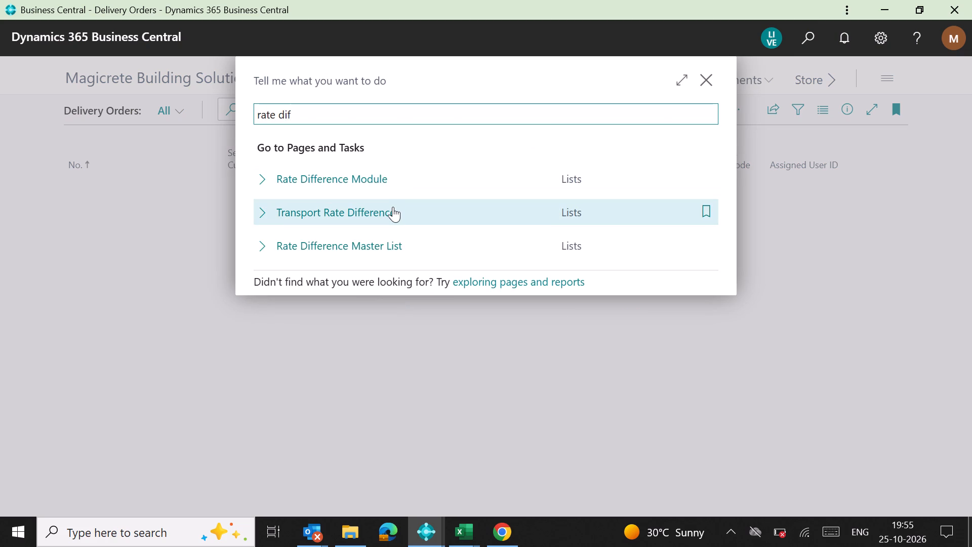
{"action": "left_click", "coordinate": [393, 207]}
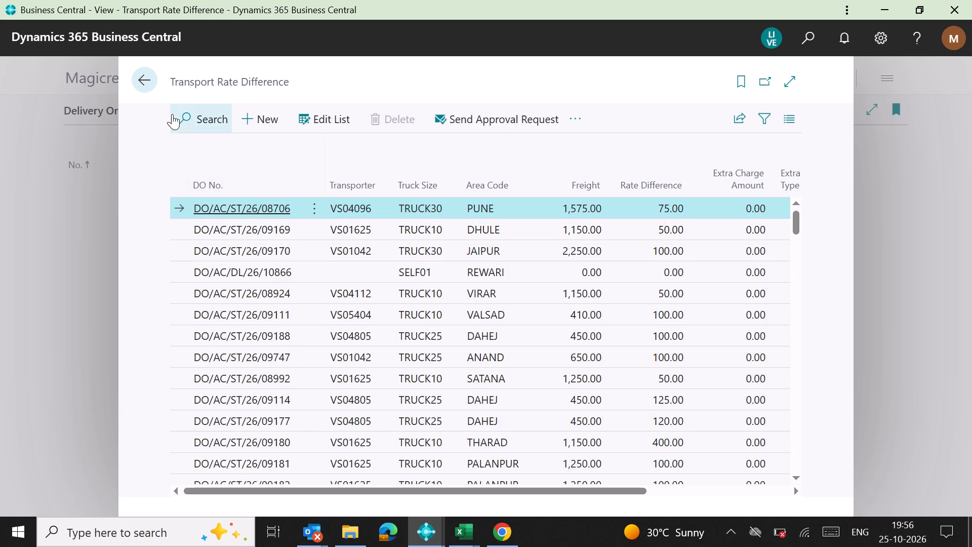
Filter the rate difference list by "umargam" and reopen the last line, DO/AC/ST/27/11121.
{"action": "left_click", "coordinate": [187, 119]}
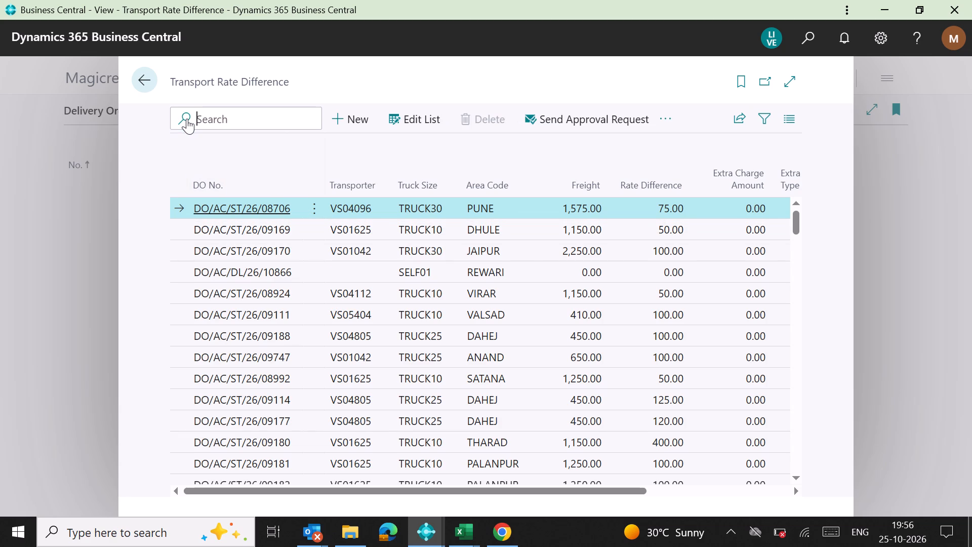
{"action": "type", "text": "umargam"}
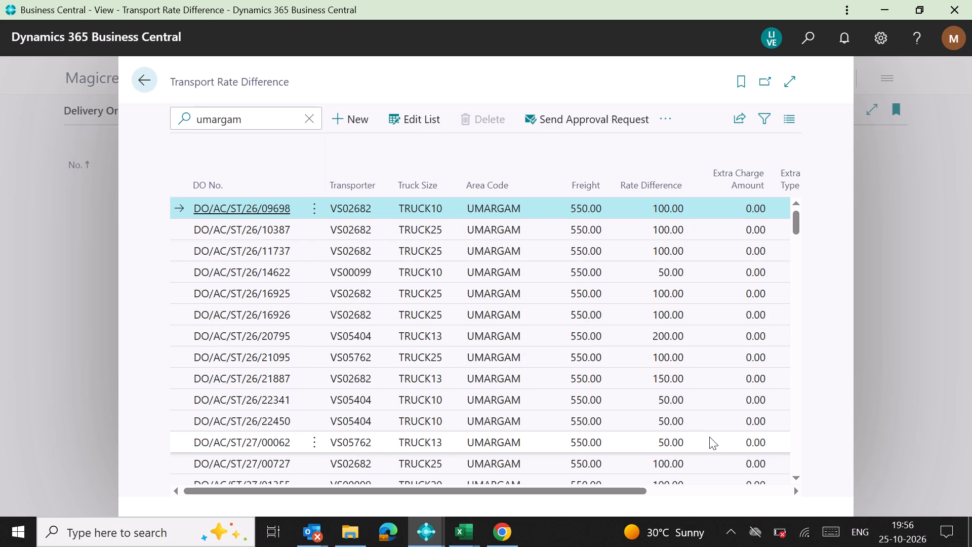
{"action": "left_click", "coordinate": [797, 464]}
{"action": "triple_click", "coordinate": [797, 464]}
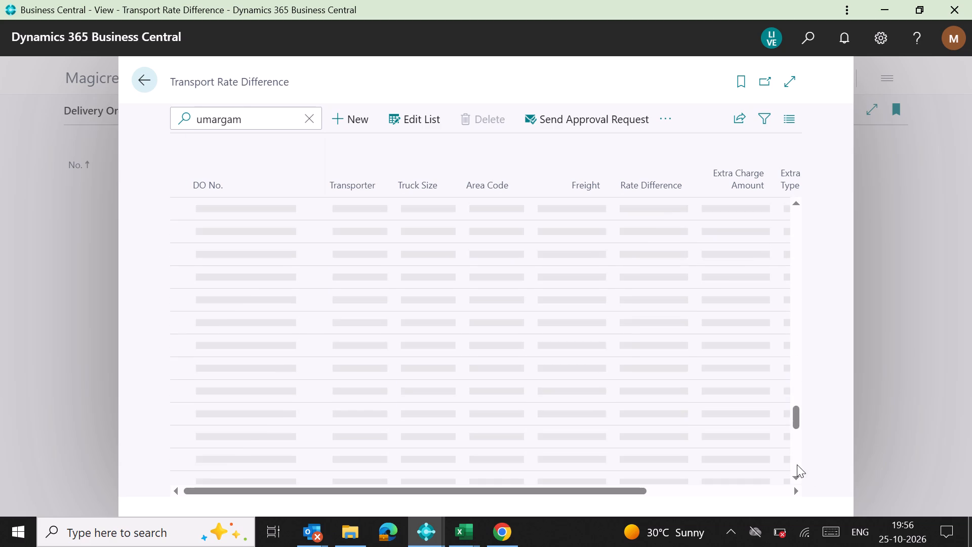
{"action": "left_click", "coordinate": [797, 464]}
{"action": "triple_click", "coordinate": [797, 465]}
{"action": "left_click", "coordinate": [797, 465]}
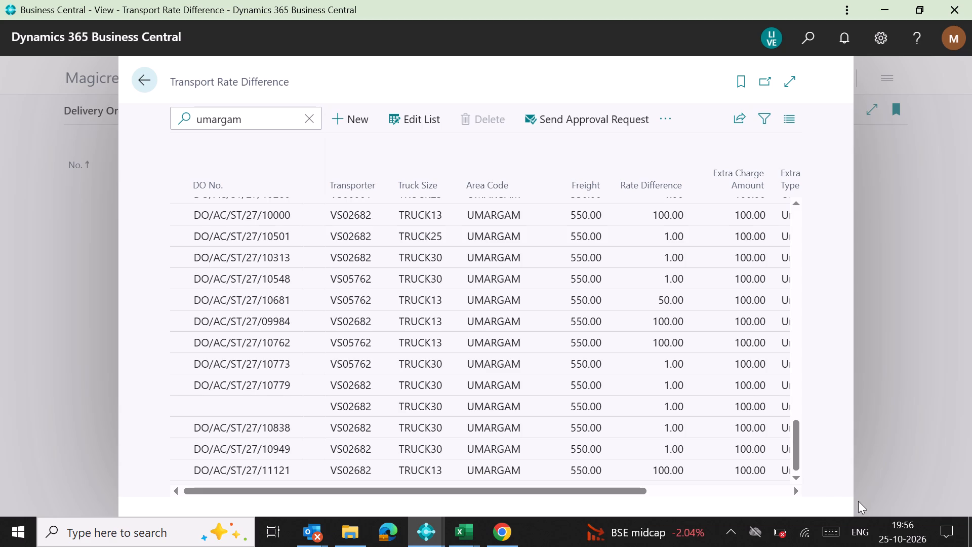
{"action": "left_click", "coordinate": [794, 491]}
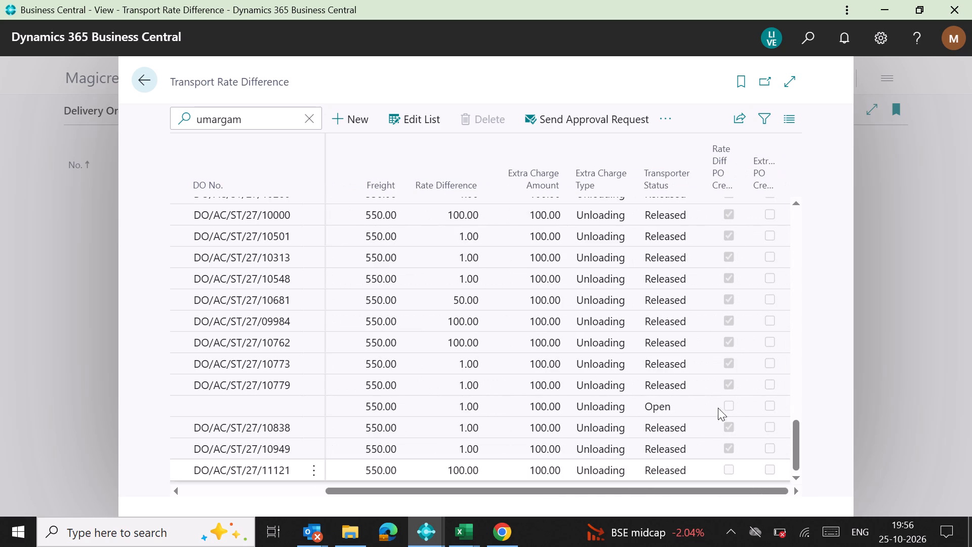
{"action": "left_click", "coordinate": [665, 469]}
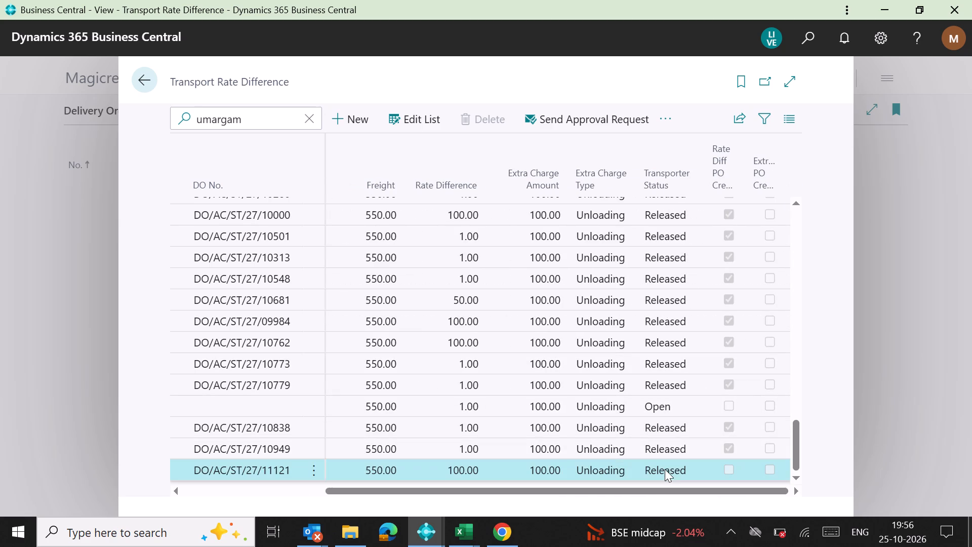
{"action": "left_click", "coordinate": [664, 120]}
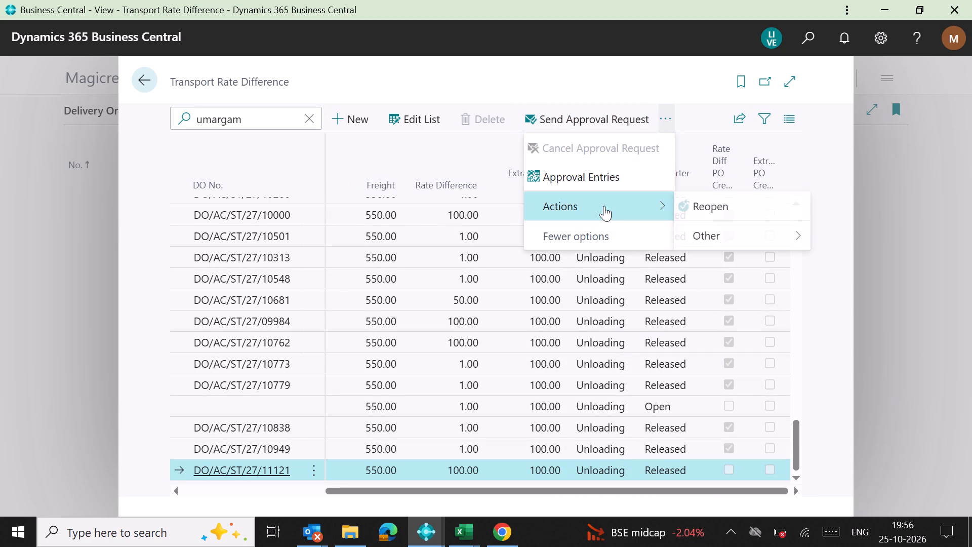
{"action": "left_click", "coordinate": [604, 206]}
{"action": "left_click", "coordinate": [726, 204]}
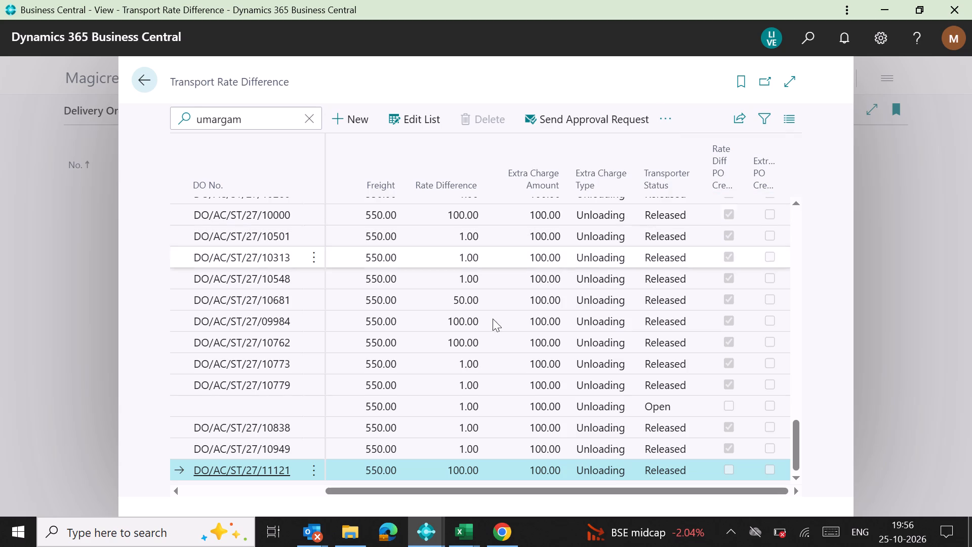
Make the list editable, clear the last line's DO No. and reselect DO/AC/ST/27/11121 from the Sales Order Planned List, searching for "umargam".
{"action": "left_click", "coordinate": [288, 470]}
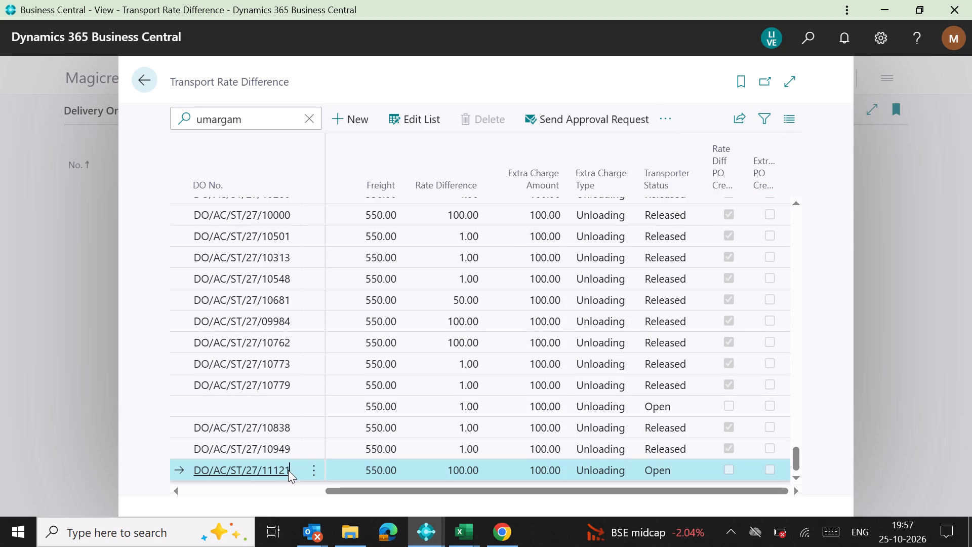
{"action": "key", "text": "BackSpace"}
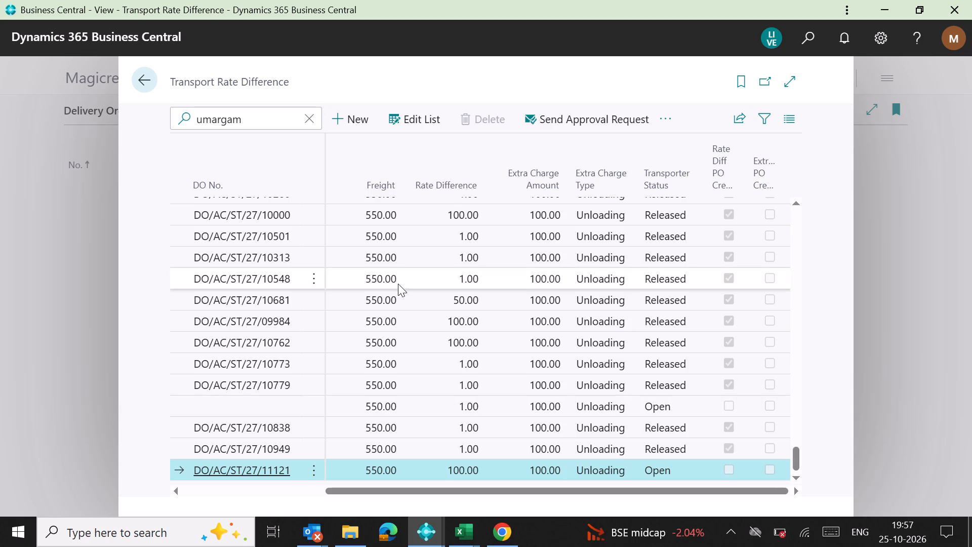
{"action": "left_click", "coordinate": [425, 114]}
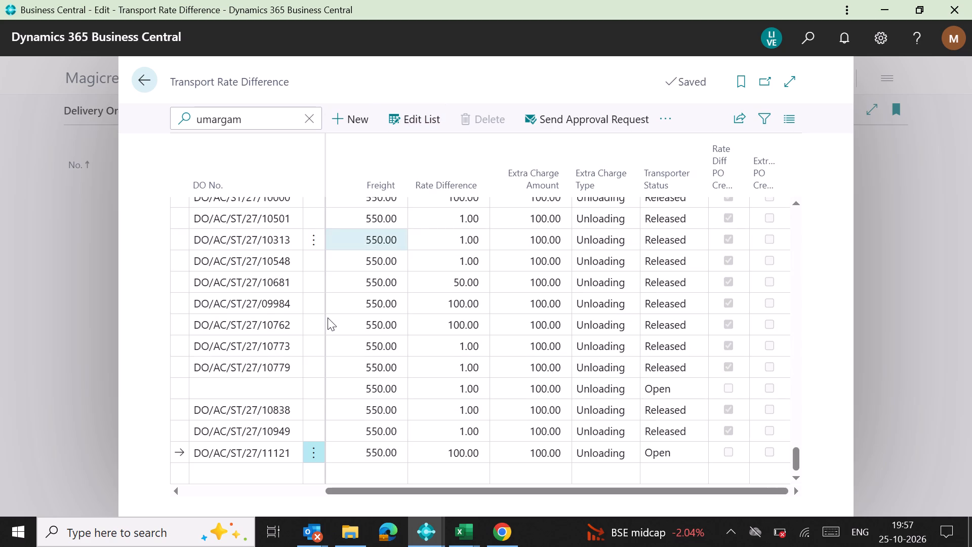
{"action": "left_click", "coordinate": [290, 450]}
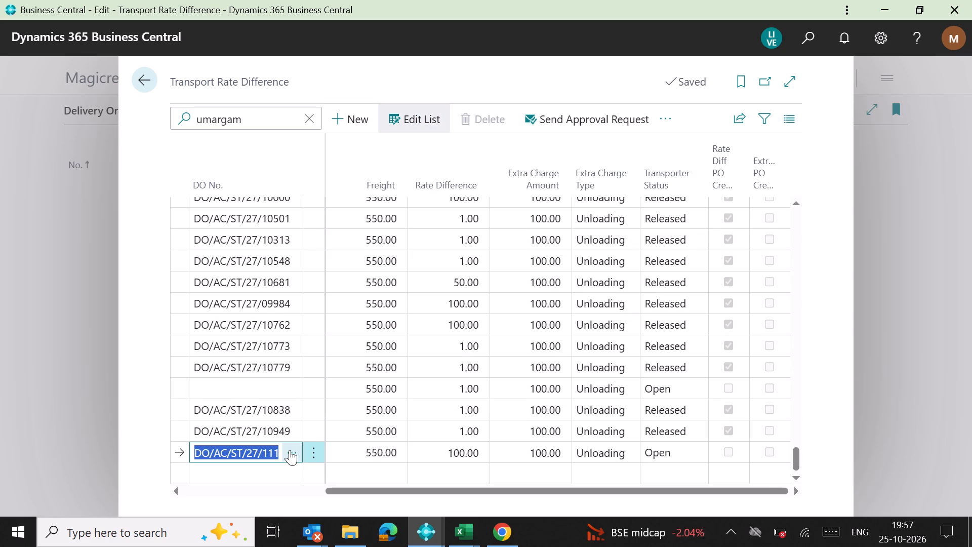
{"action": "key", "text": "Delete"}
{"action": "left_click", "coordinate": [292, 452]}
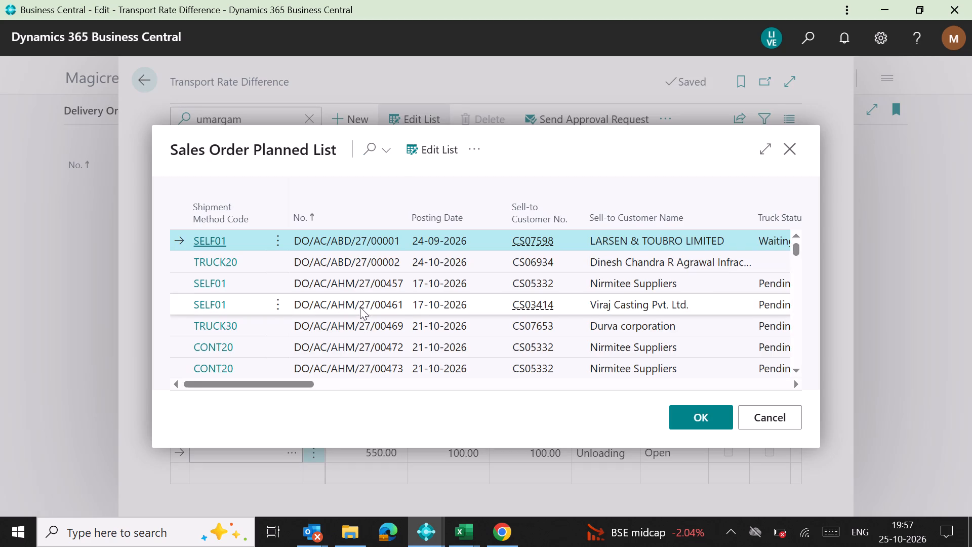
{"action": "left_click", "coordinate": [370, 148]}
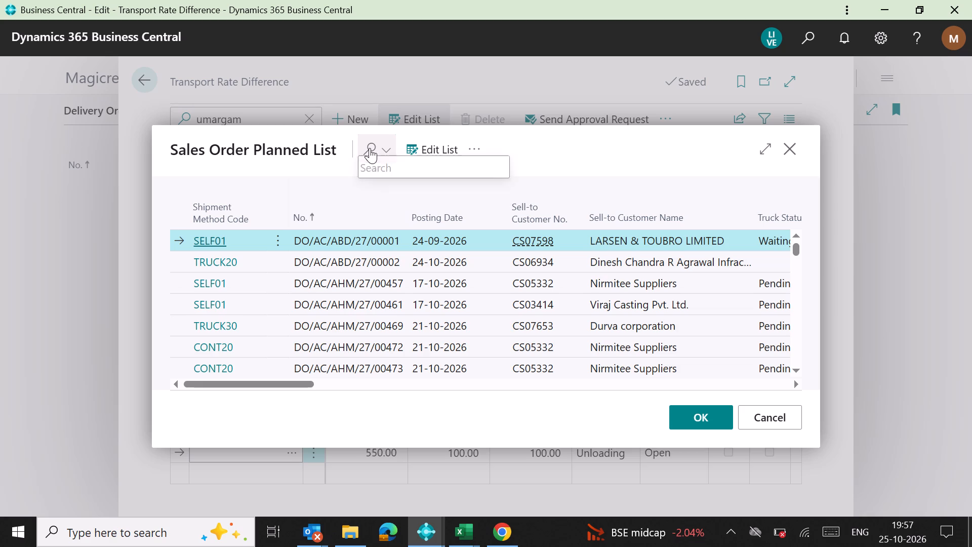
{"action": "type", "text": "umargam"}
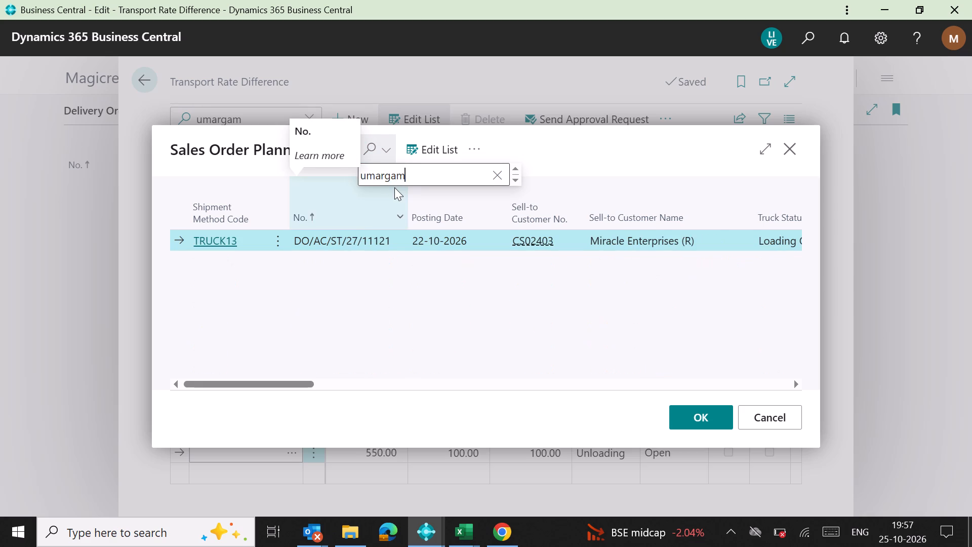
{"action": "left_click", "coordinate": [603, 243]}
{"action": "left_click", "coordinate": [694, 414]}
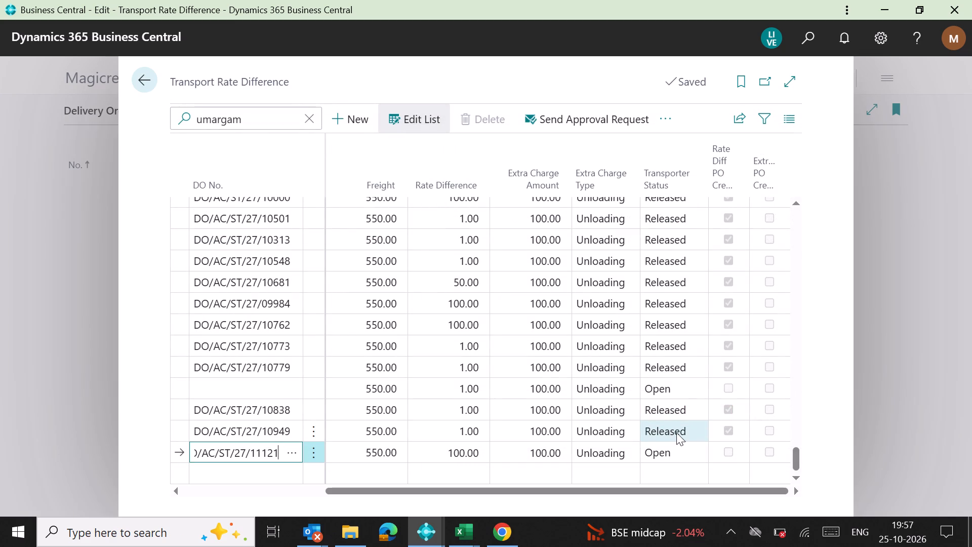
Send the approval request for the DO/AC/ST/27/11121 line, acknowledge the notice and close the Transport Rate Difference page.
{"action": "left_click", "coordinate": [578, 116]}
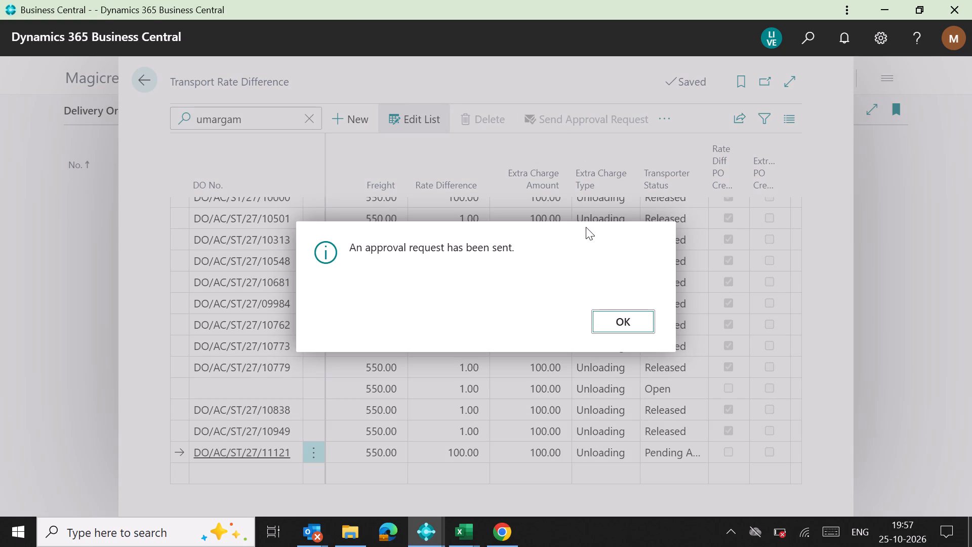
{"action": "left_click", "coordinate": [624, 320]}
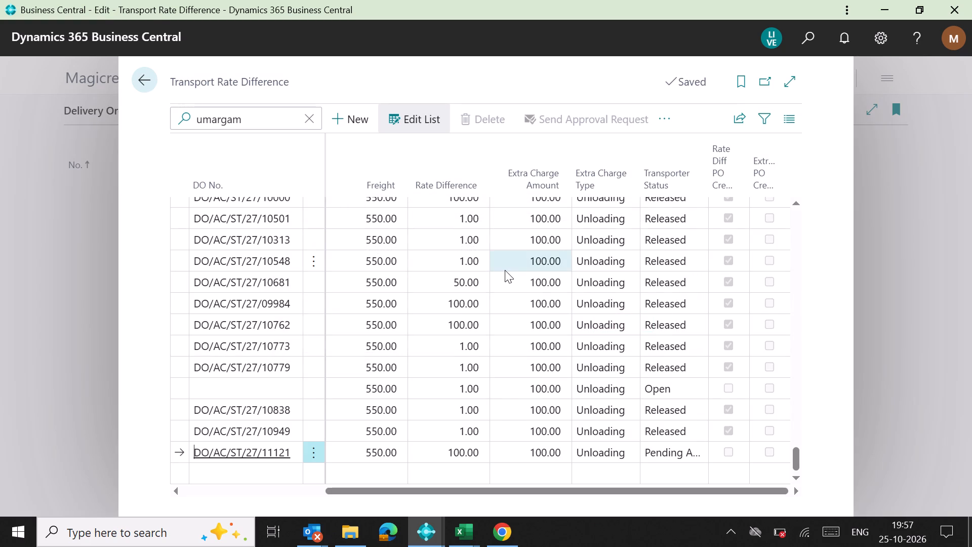
{"action": "left_click", "coordinate": [145, 81]}
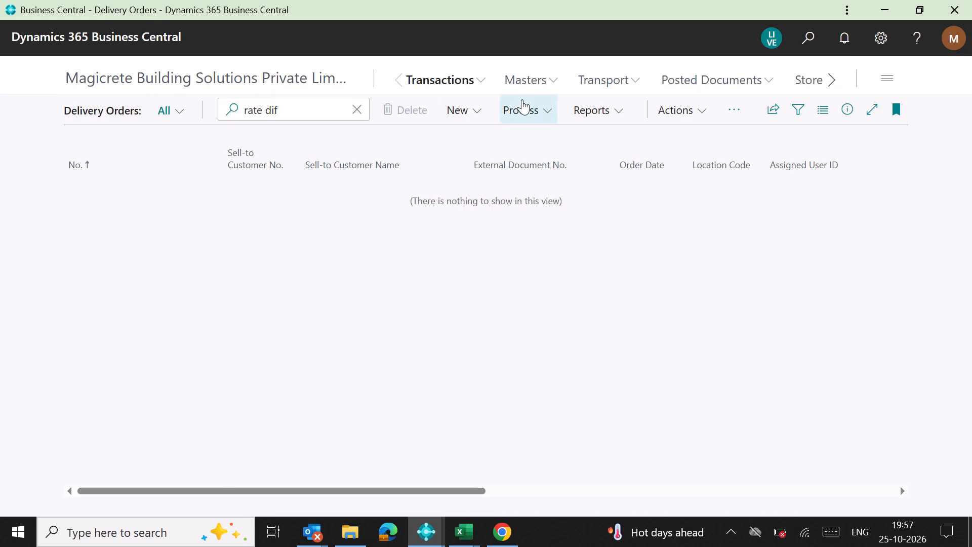
Search the application for "rate dif" and open the Transport Rate Difference page again.
{"action": "left_click", "coordinate": [810, 34]}
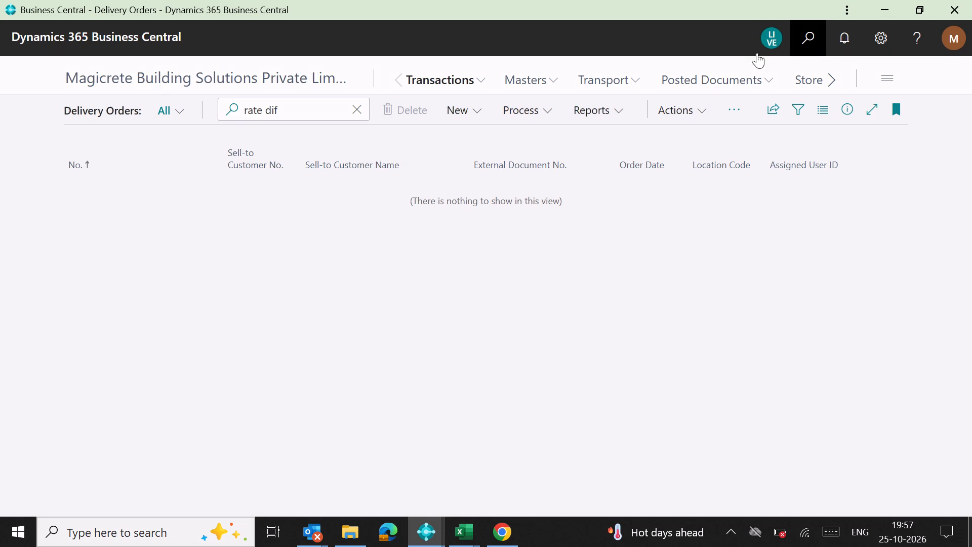
{"action": "left_click", "coordinate": [572, 109]}
{"action": "type", "text": "rate dif"}
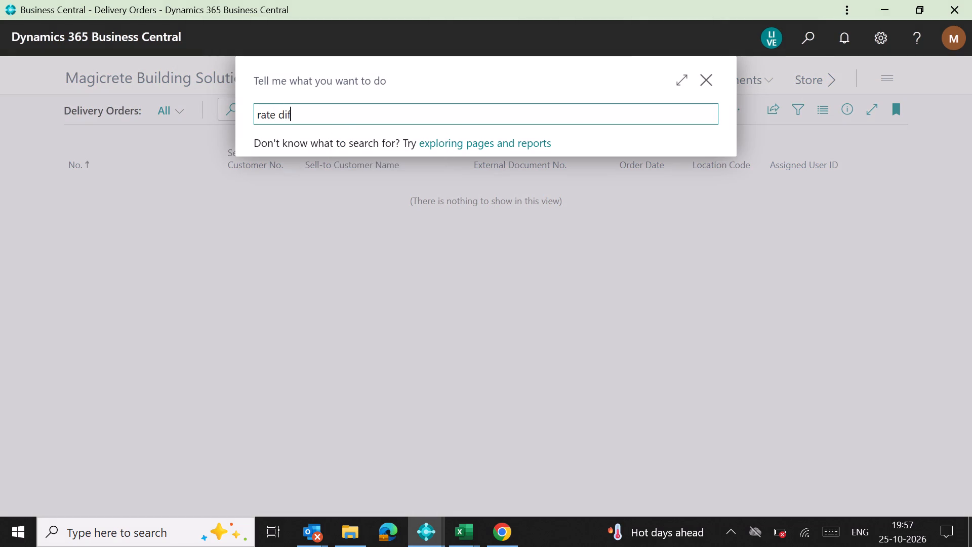
{"action": "left_click", "coordinate": [419, 215]}
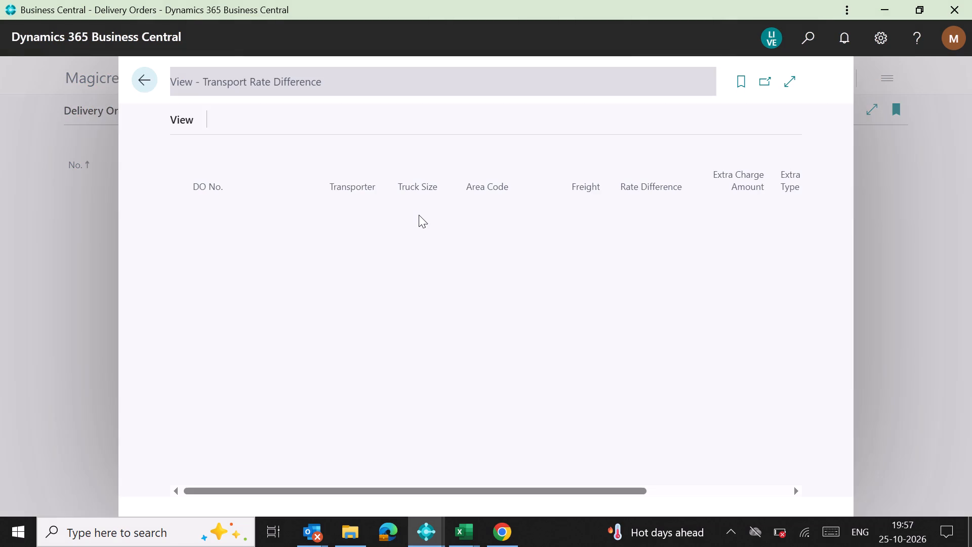
Add a new rate difference line and select DO/AC/ST/27/11247 from the Sales Order Planned List, searching for "dharam".
{"action": "left_click", "coordinate": [319, 118]}
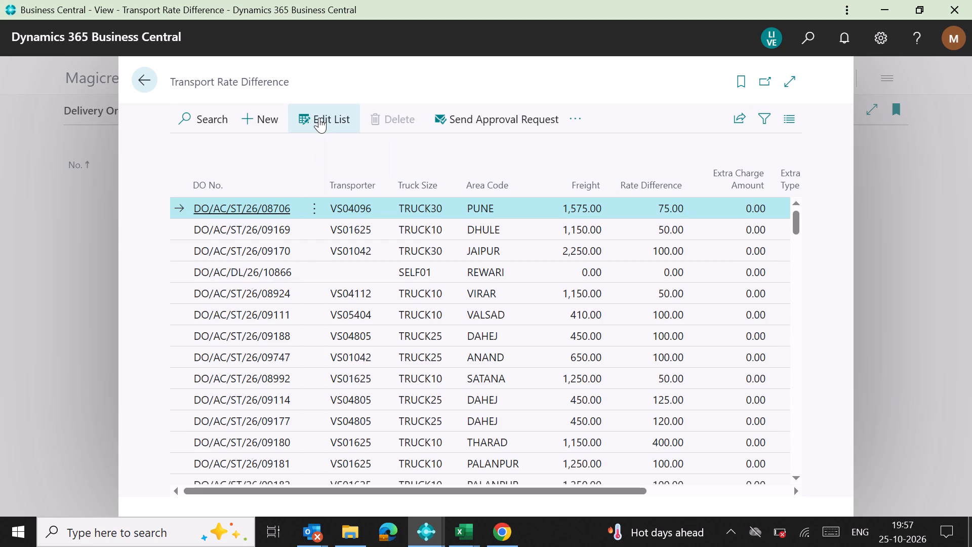
{"action": "left_click", "coordinate": [269, 122]}
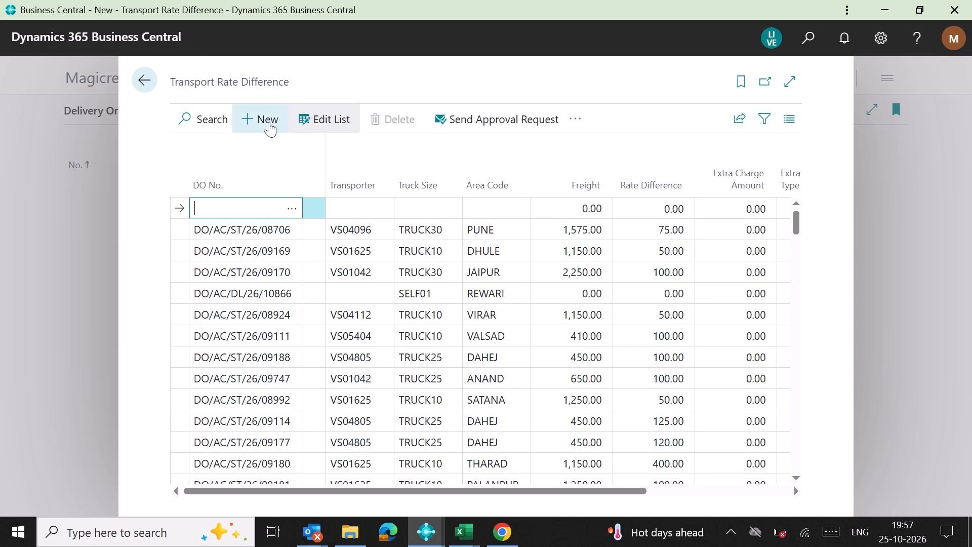
{"action": "left_click", "coordinate": [292, 212]}
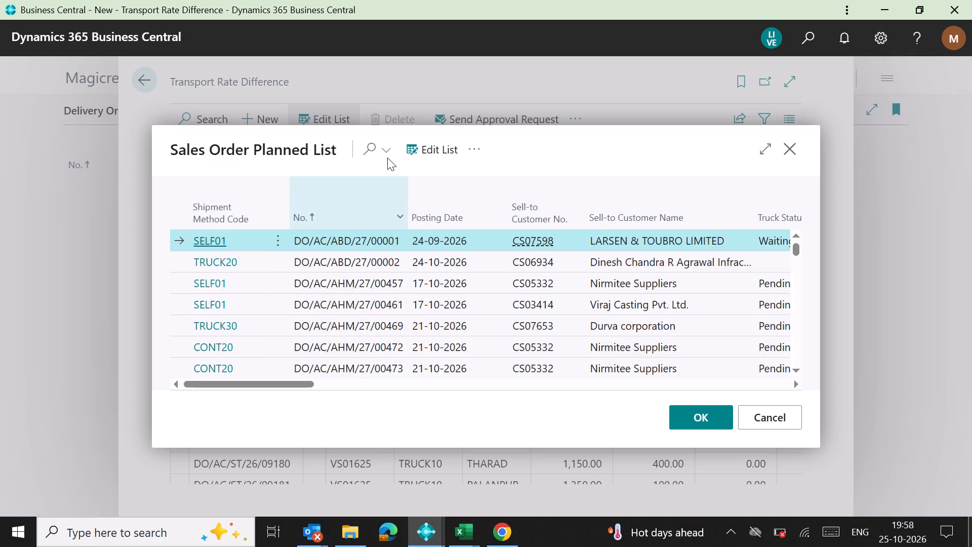
{"action": "left_click", "coordinate": [370, 151]}
{"action": "type", "text": "dh"}
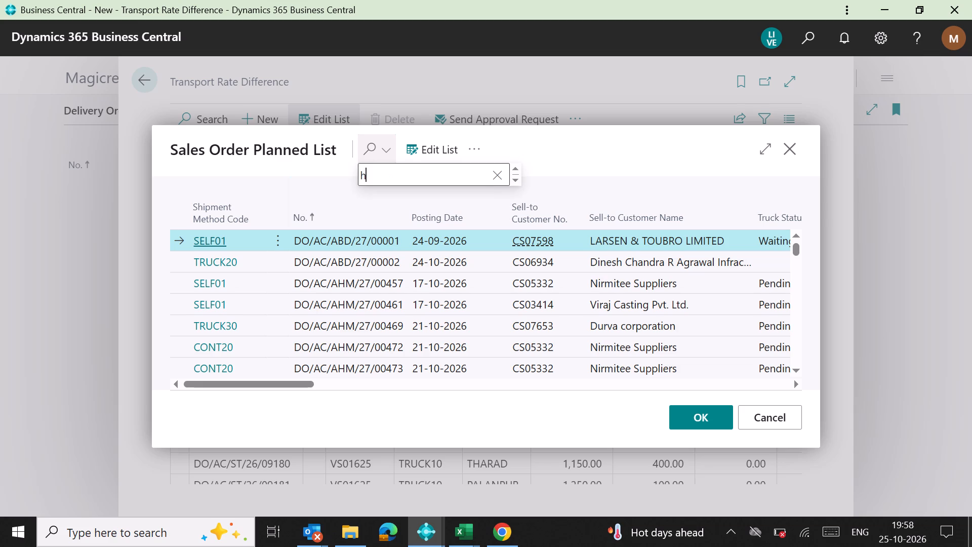
{"action": "key", "text": "BackSpace"}
{"action": "key", "text": "BackSpace"}
{"action": "type", "text": "dharam"}
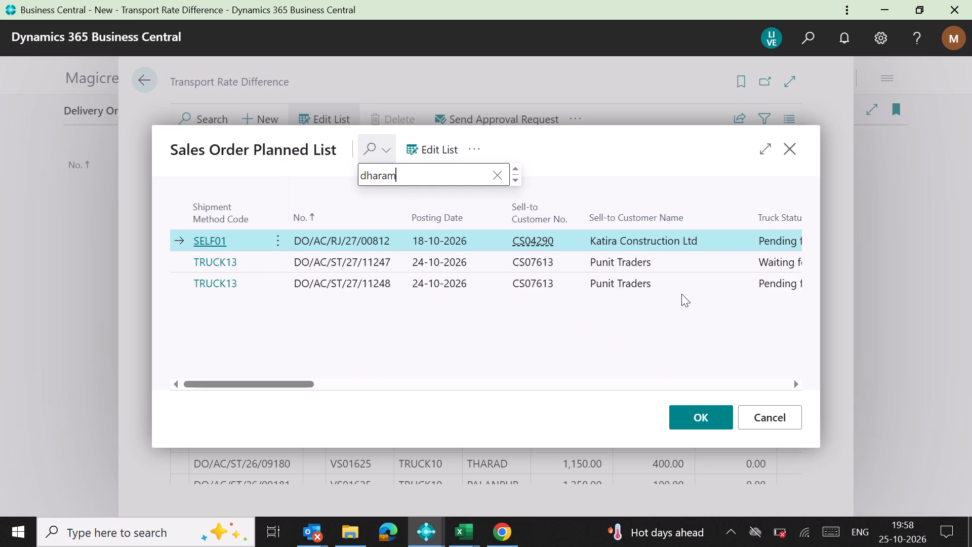
{"action": "left_click", "coordinate": [792, 384]}
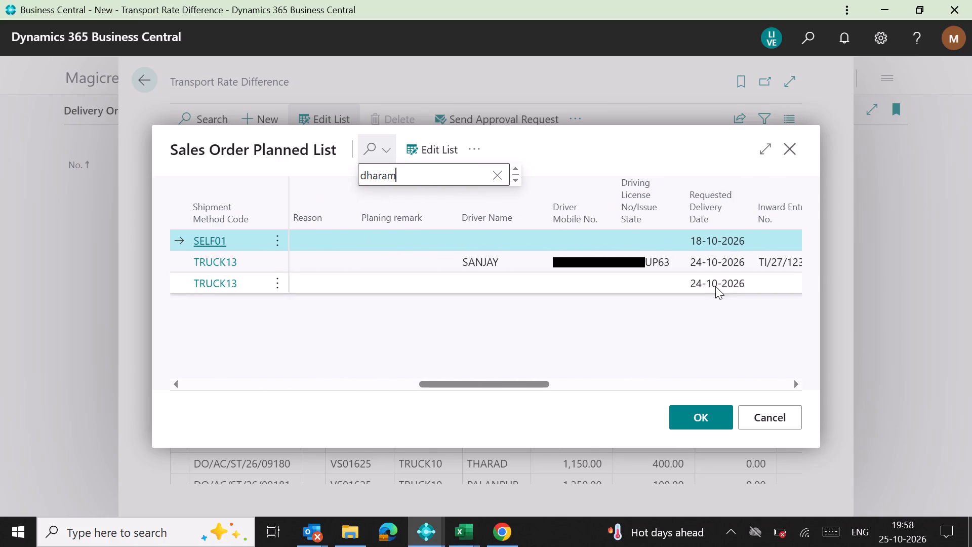
{"action": "left_click", "coordinate": [653, 262]}
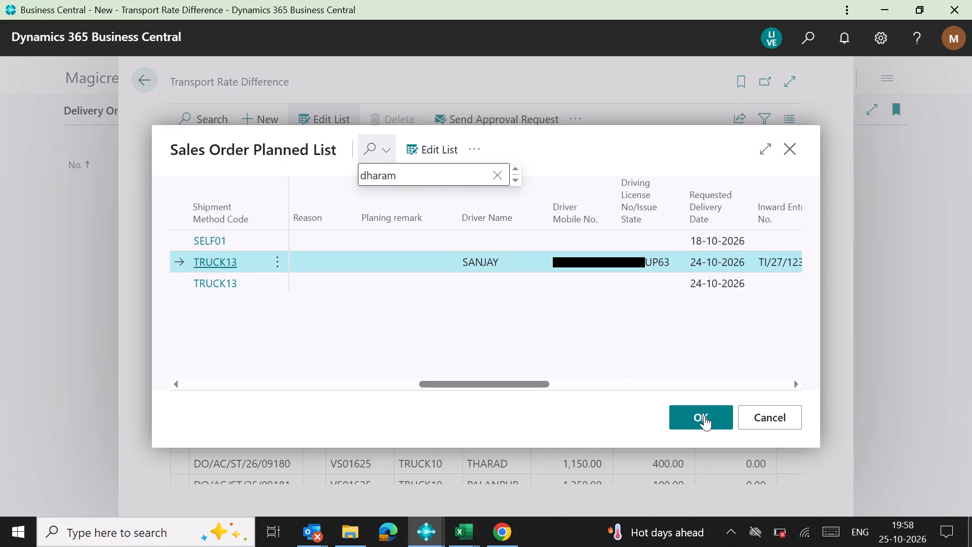
{"action": "left_click", "coordinate": [705, 423]}
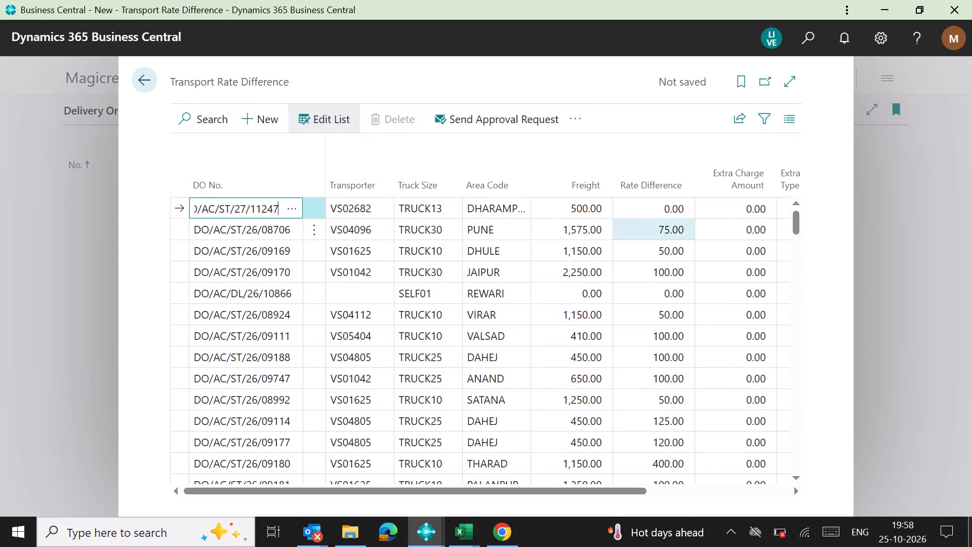
Set the new line's Rate Difference to 50, Extra Charge Amount to 100 and Extra Charge Type to Unloading.
{"action": "triple_click", "coordinate": [663, 206]}
{"action": "type", "text": "50"}
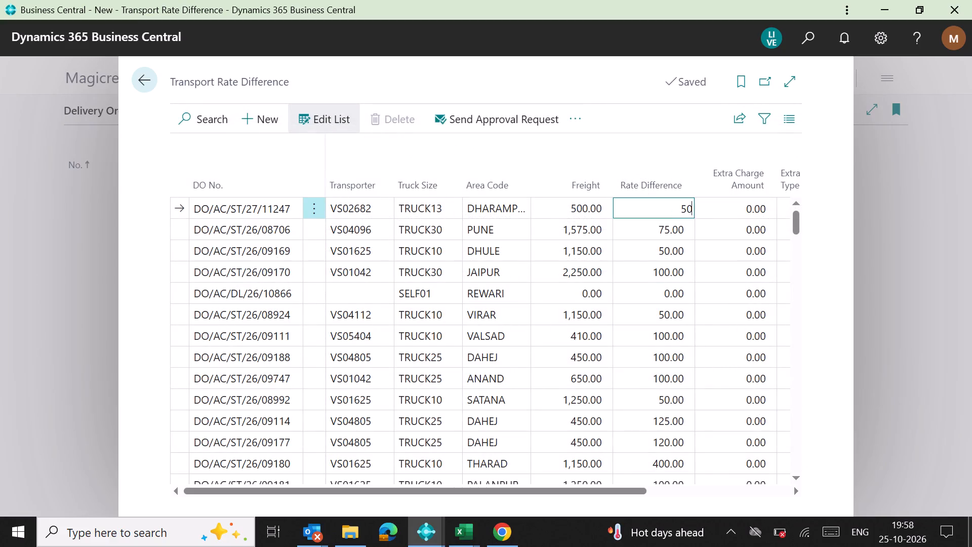
{"action": "key", "text": "Right"}
{"action": "type", "text": "100"}
{"action": "key", "text": "Right"}
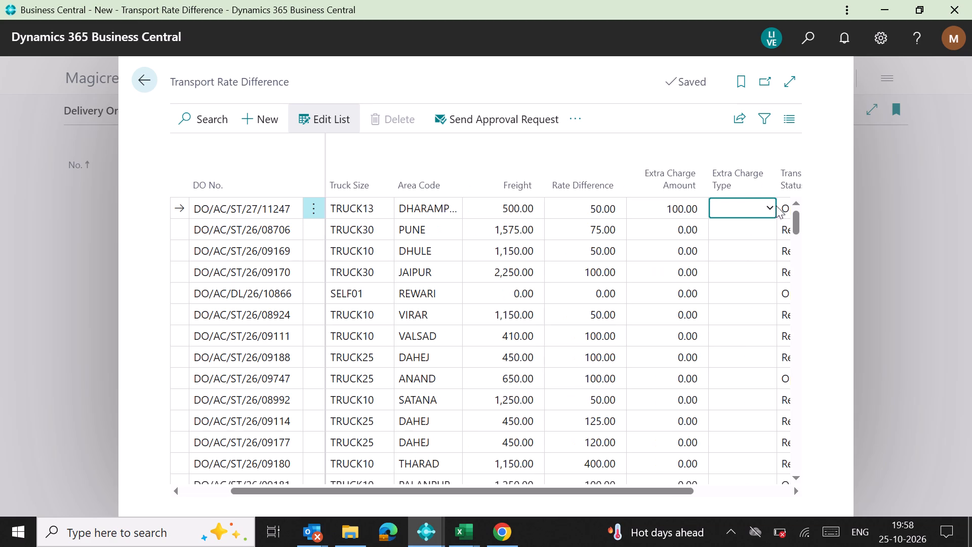
{"action": "left_click", "coordinate": [769, 206]}
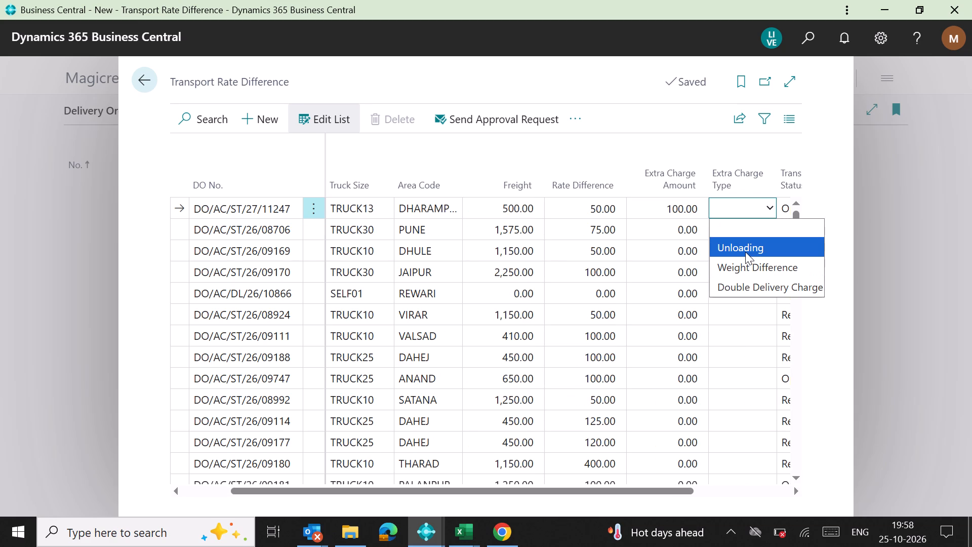
{"action": "left_click", "coordinate": [745, 252]}
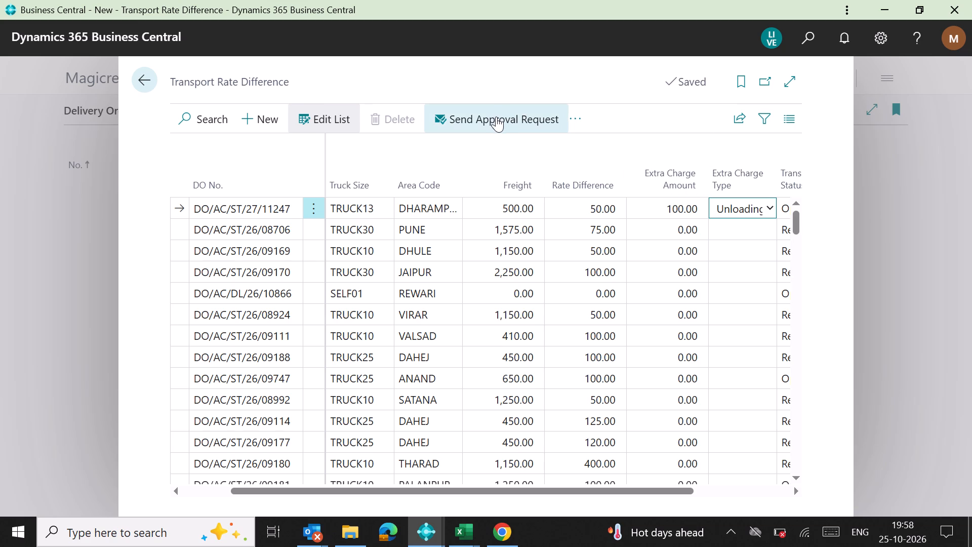
Send the approval request for the DO/AC/ST/27/11247 line, acknowledge the notice and close the Transport Rate Difference page.
{"action": "left_click", "coordinate": [496, 116]}
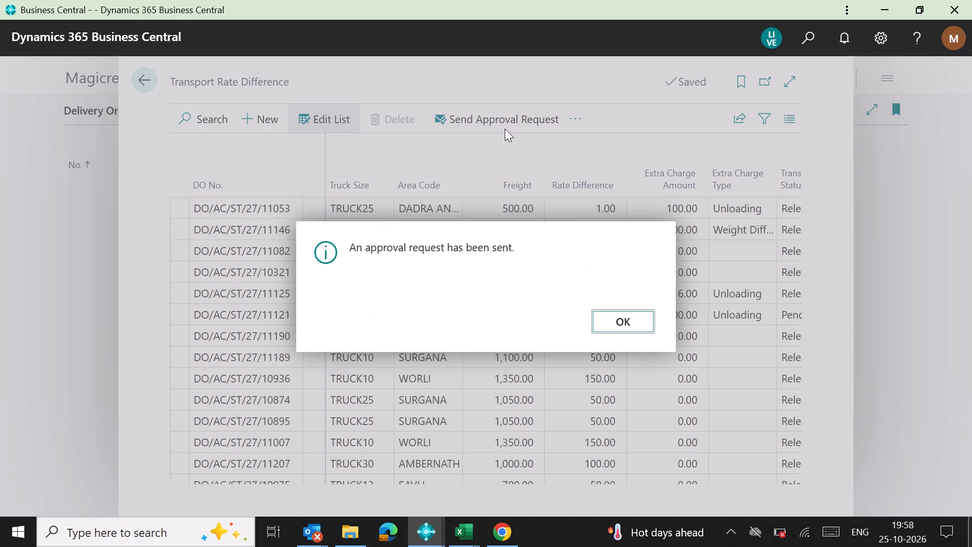
{"action": "left_click", "coordinate": [626, 322]}
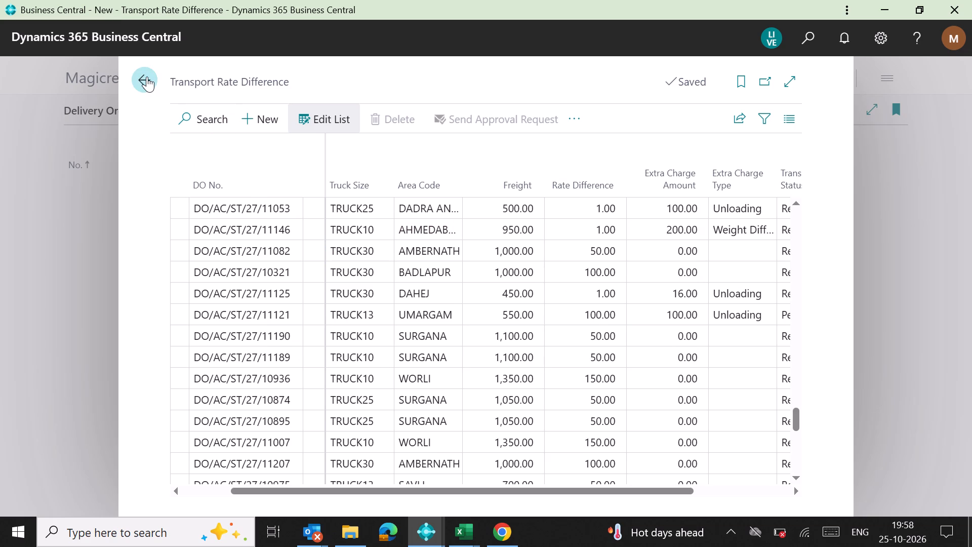
{"action": "left_click", "coordinate": [146, 76]}
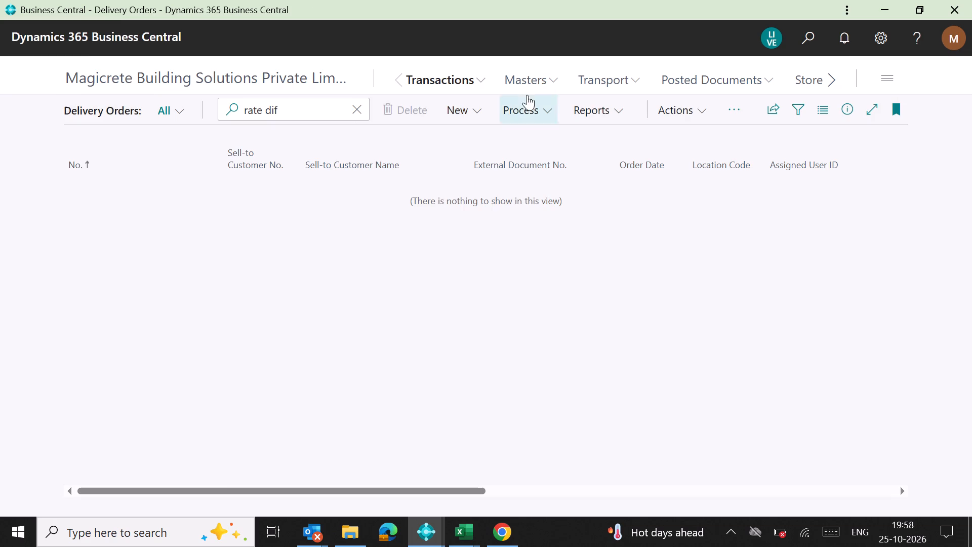
Find transporter VS02682 in the Transporter List, open its card and bring up its Vendor Charges List.
{"action": "left_click", "coordinate": [595, 78]}
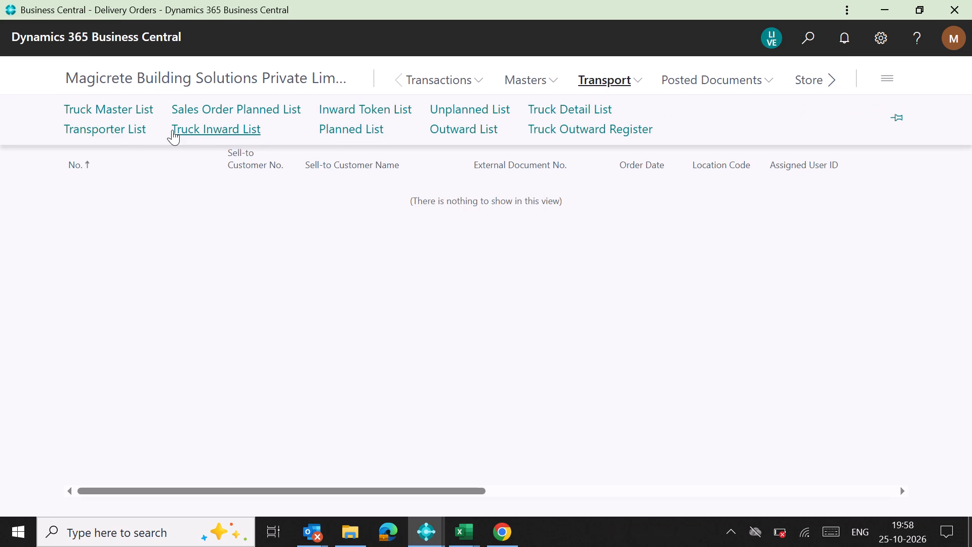
{"action": "left_click", "coordinate": [112, 126]}
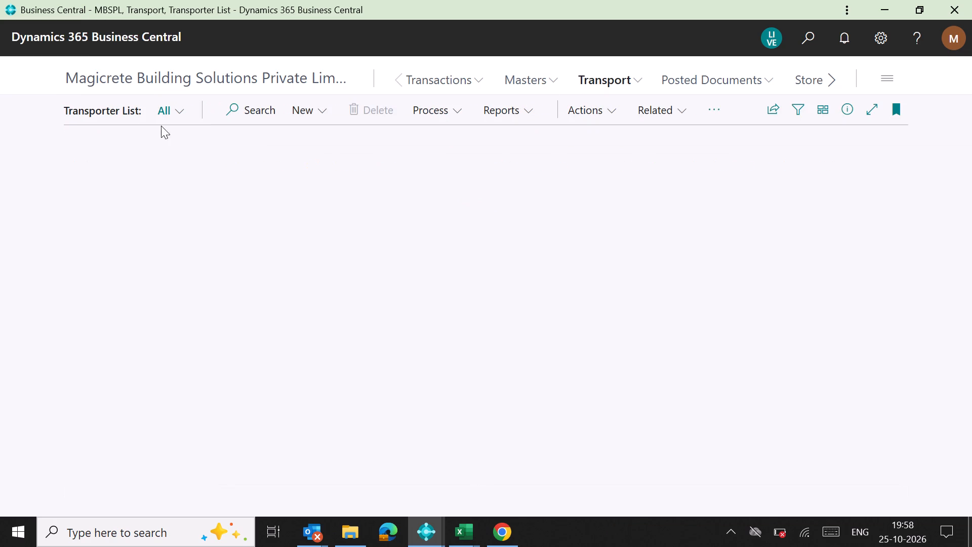
{"action": "left_click", "coordinate": [237, 109]}
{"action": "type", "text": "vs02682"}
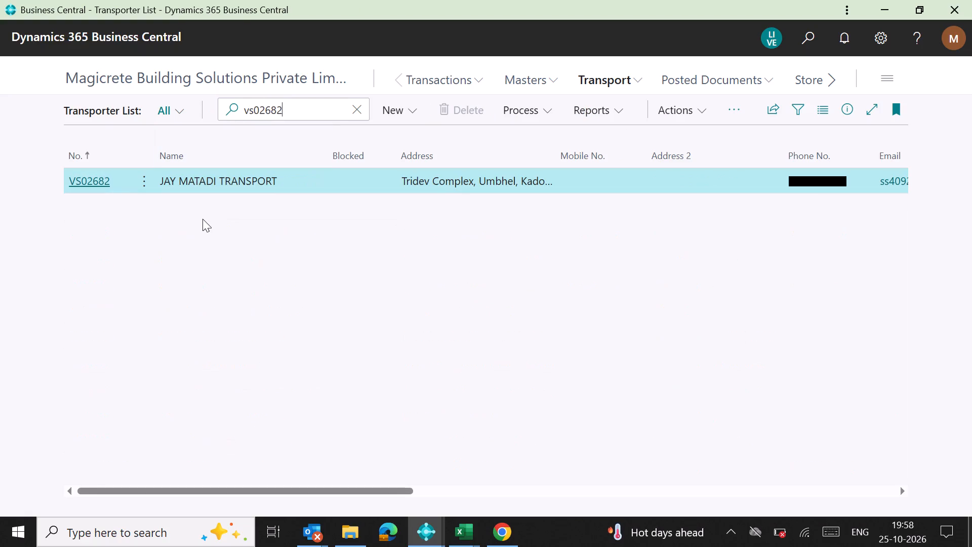
{"action": "left_click", "coordinate": [96, 180]}
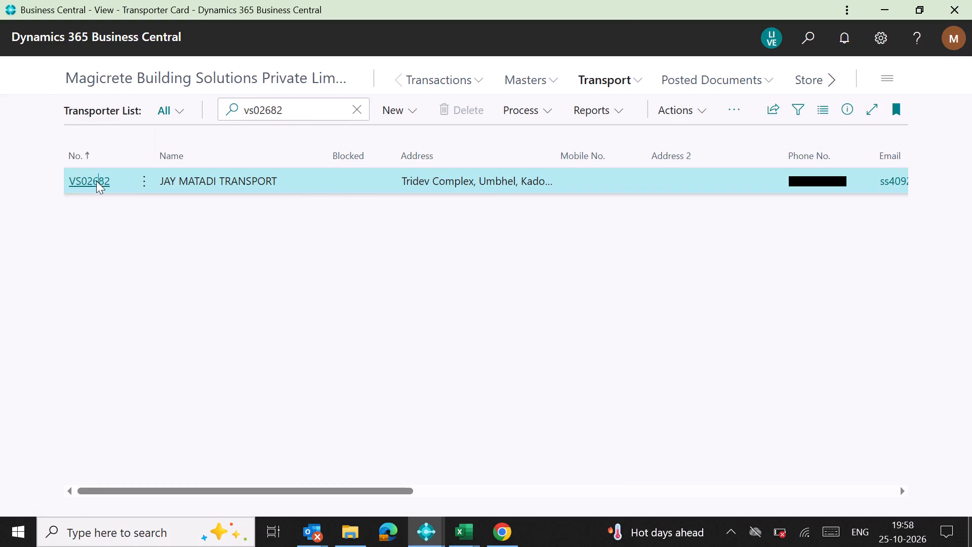
{"action": "left_click", "coordinate": [181, 156]}
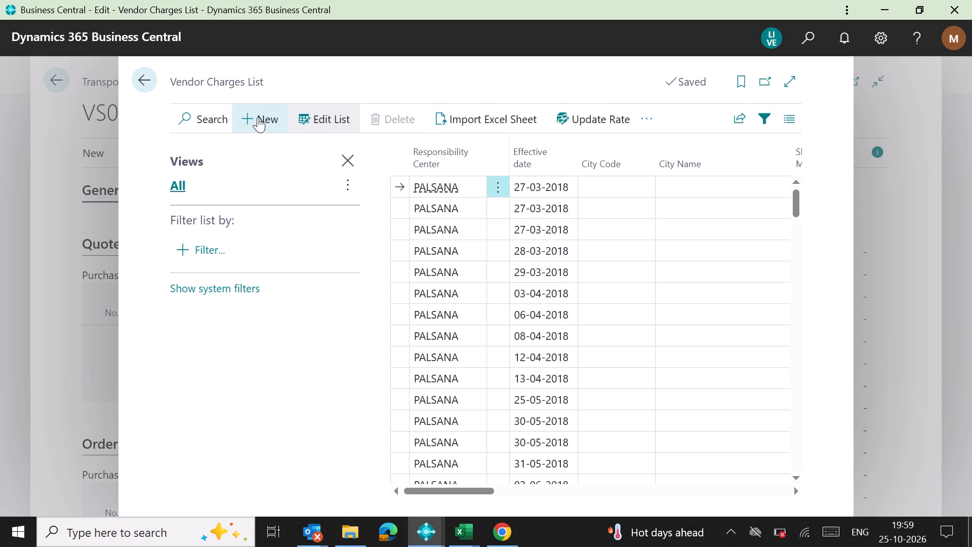
Add a vendor charge line with responsibility center PALSANA, today's date as effective date and shipment method TRUCK13.
{"action": "left_click", "coordinate": [275, 120]}
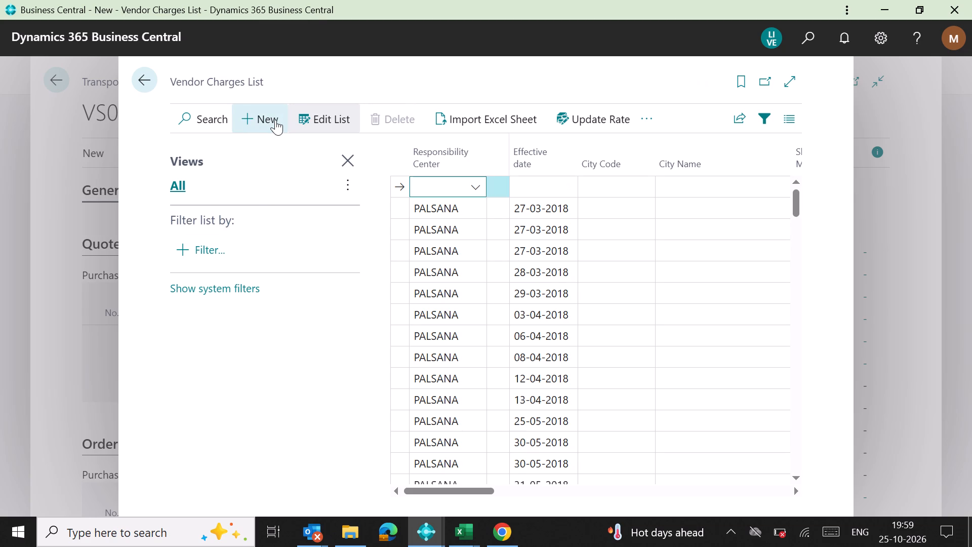
{"action": "type", "text": "palsan"}
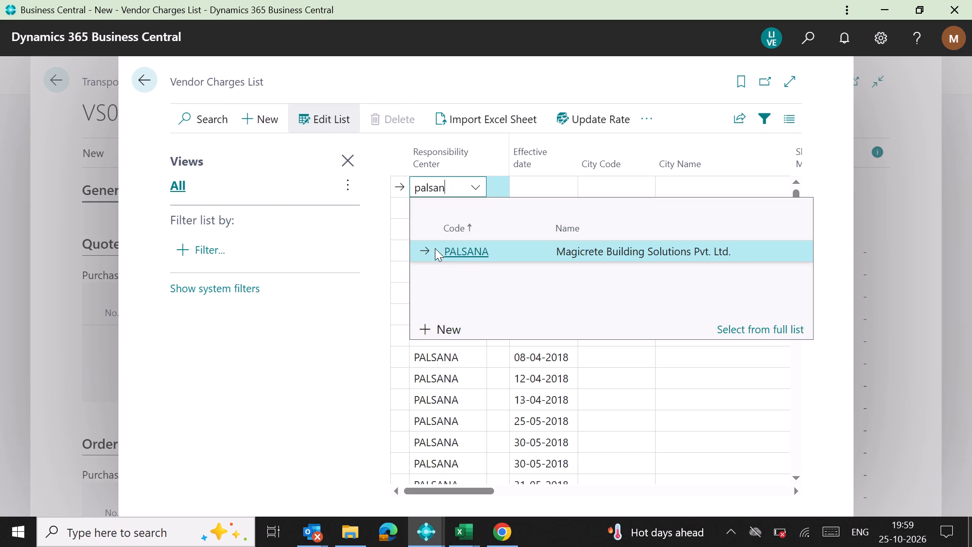
{"action": "left_click", "coordinate": [464, 251]}
{"action": "key", "text": "Right"}
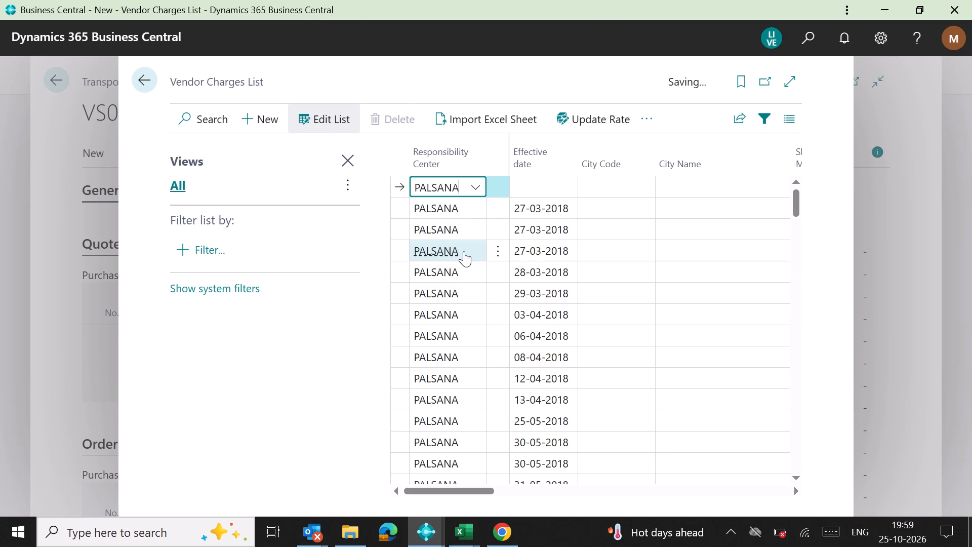
{"action": "key", "text": "Right"}
{"action": "key", "text": "t"}
{"action": "key", "text": "Right"}
{"action": "key", "text": "Right"}
{"action": "key", "text": "Right"}
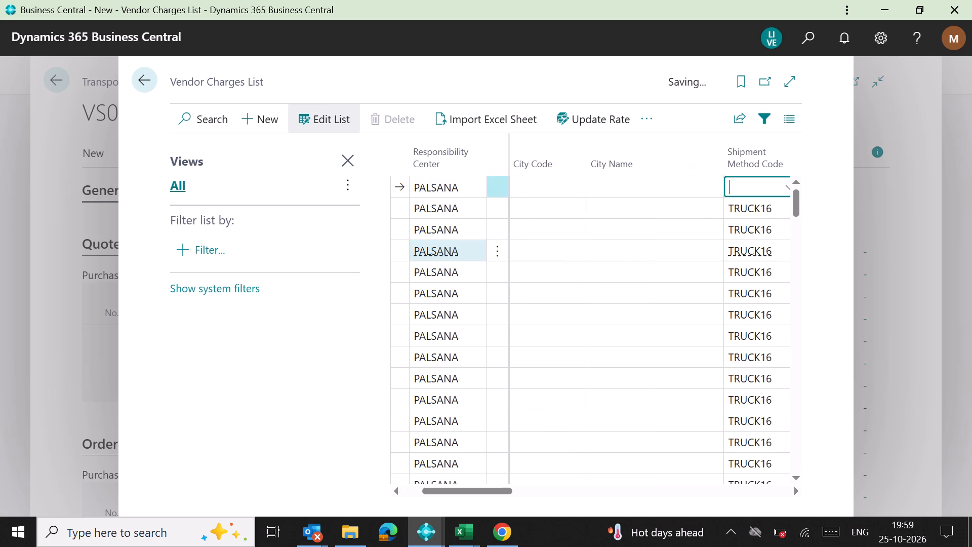
{"action": "key", "text": "Right"}
{"action": "key", "text": "Left"}
{"action": "type", "text": "truck13"}
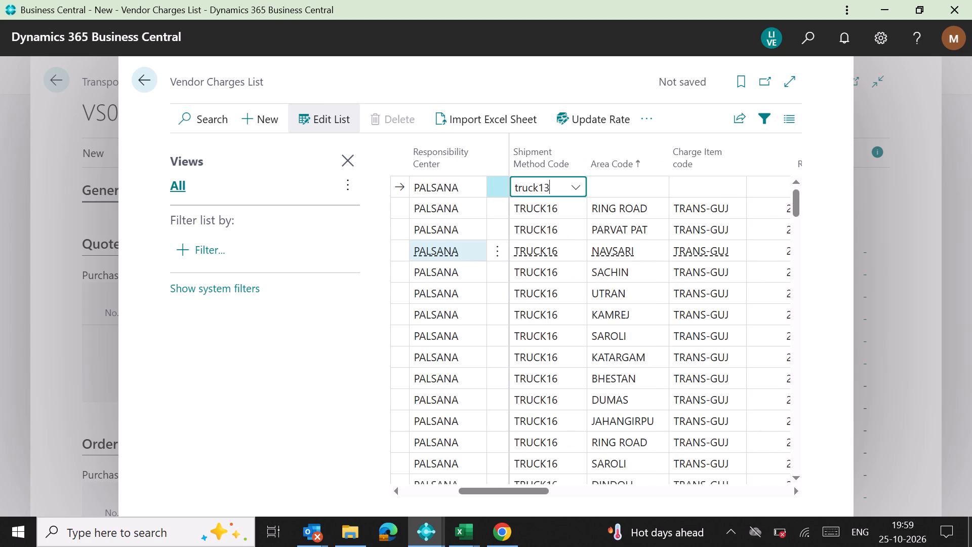
{"action": "left_click", "coordinate": [570, 277]}
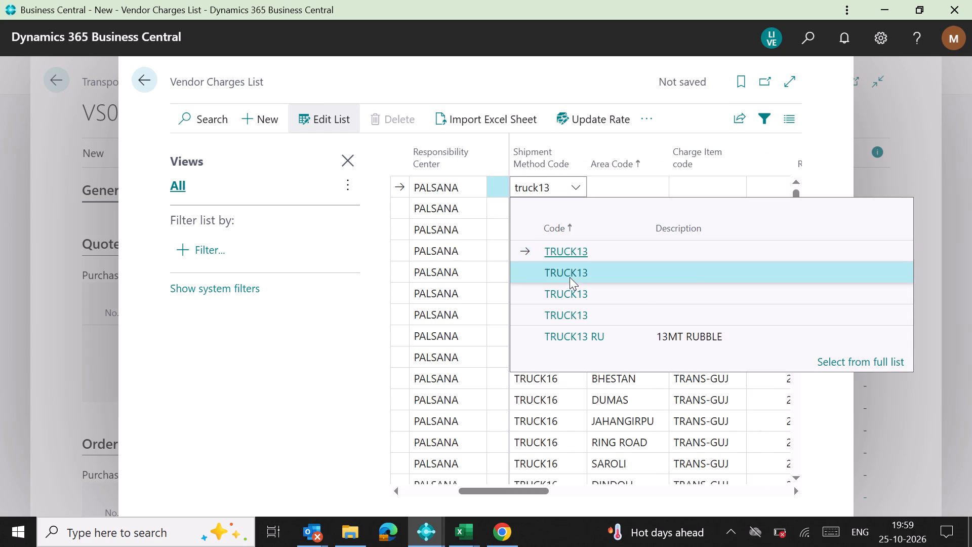
Set the new vendor charge line's area code to PALSANA's VADODARA, charge item code to TRANS-GUJ and rate to 700.
{"action": "key", "text": "Right"}
{"action": "type", "text": "vadodar"}
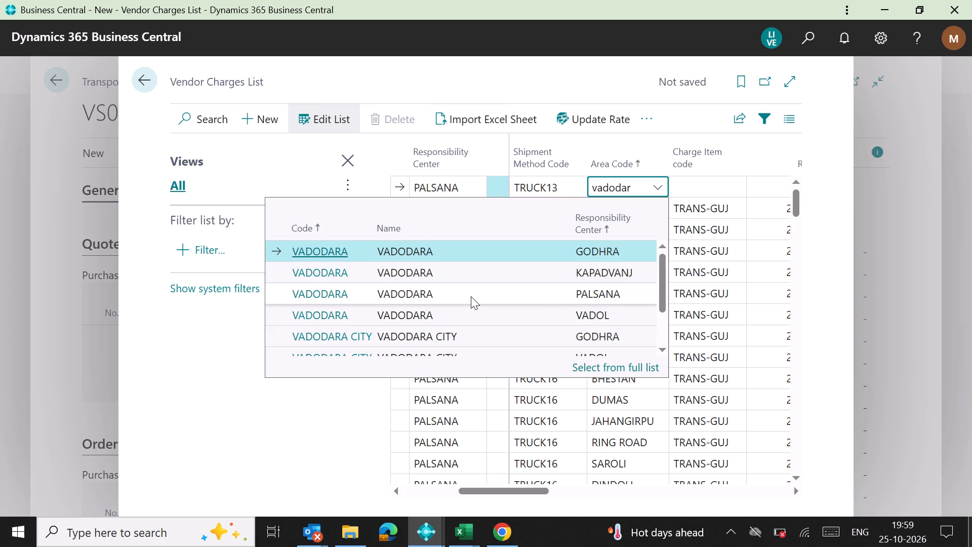
{"action": "left_click", "coordinate": [471, 296]}
{"action": "key", "text": "Right"}
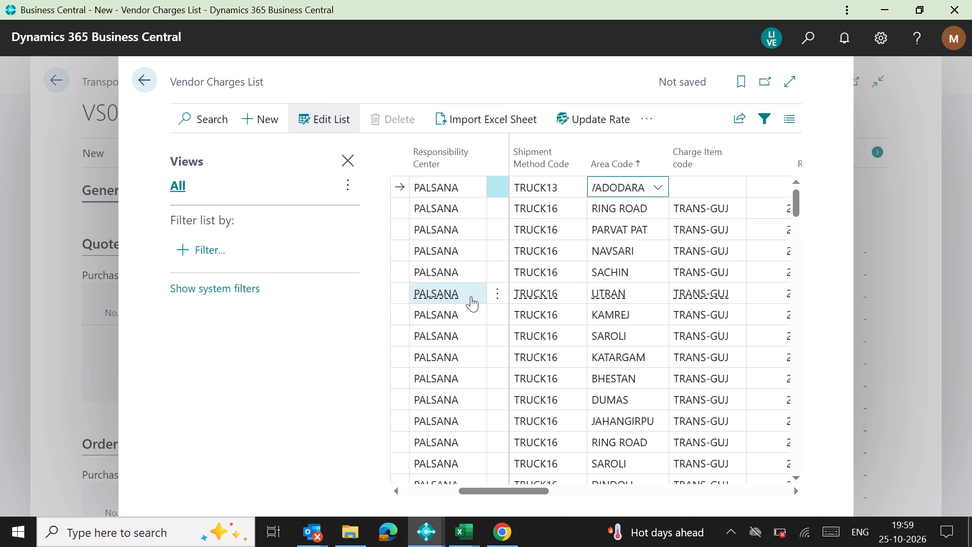
{"action": "type", "text": "trans"}
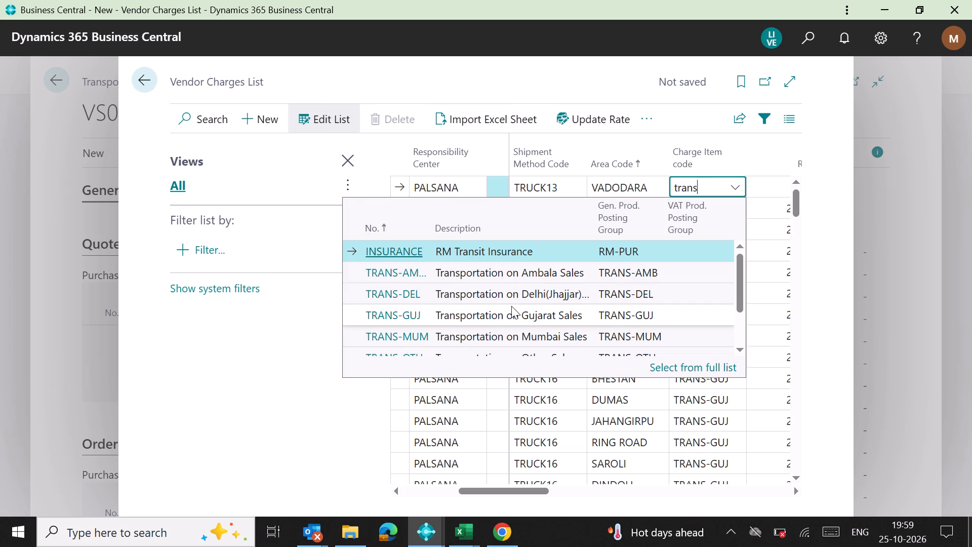
{"action": "left_click", "coordinate": [489, 317]}
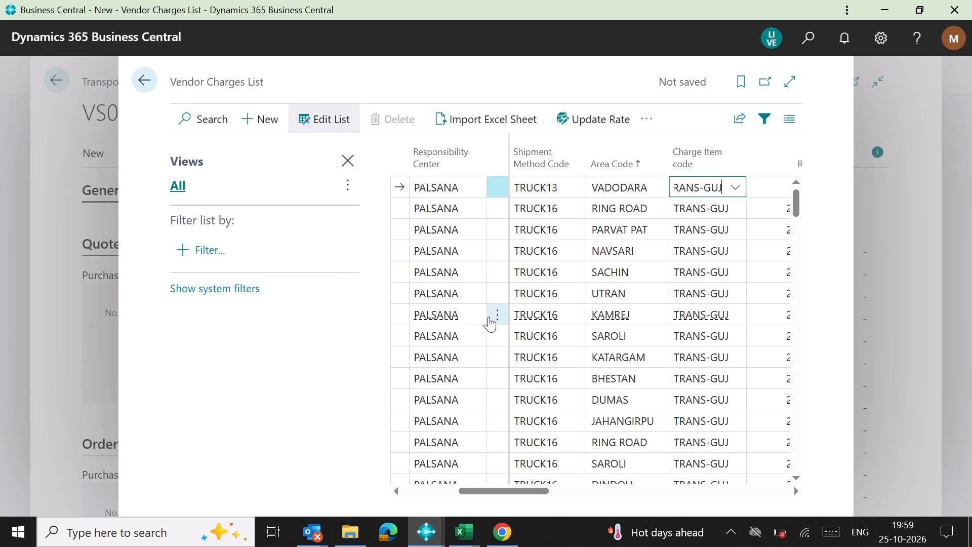
{"action": "key", "text": "Right"}
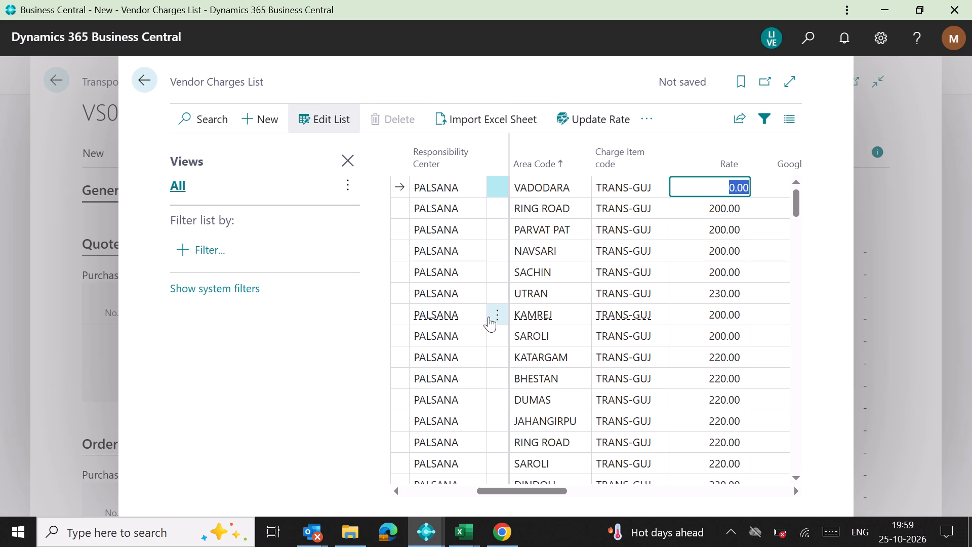
{"action": "type", "text": "700"}
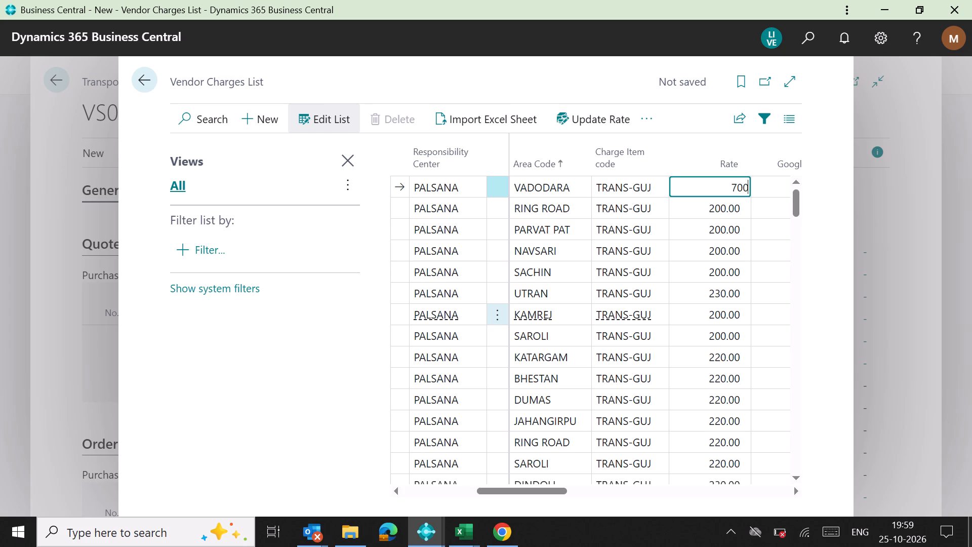
Enter an unload charge of 100 and approval group code SURAT on the Vadodara charge line.
{"action": "key", "text": "Right"}
{"action": "key", "text": "Right"}
{"action": "key", "text": "Right"}
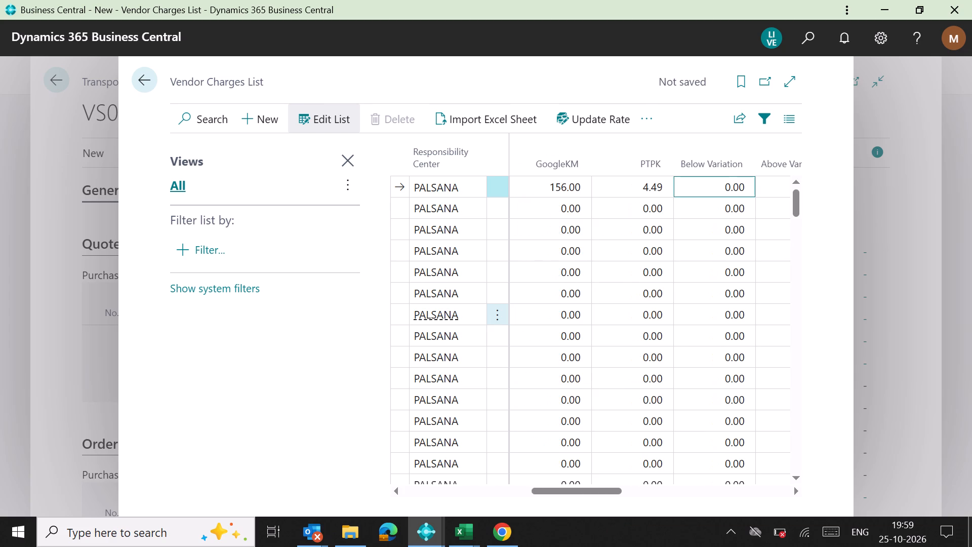
{"action": "key", "text": "Right"}
{"action": "key", "text": "Right"}
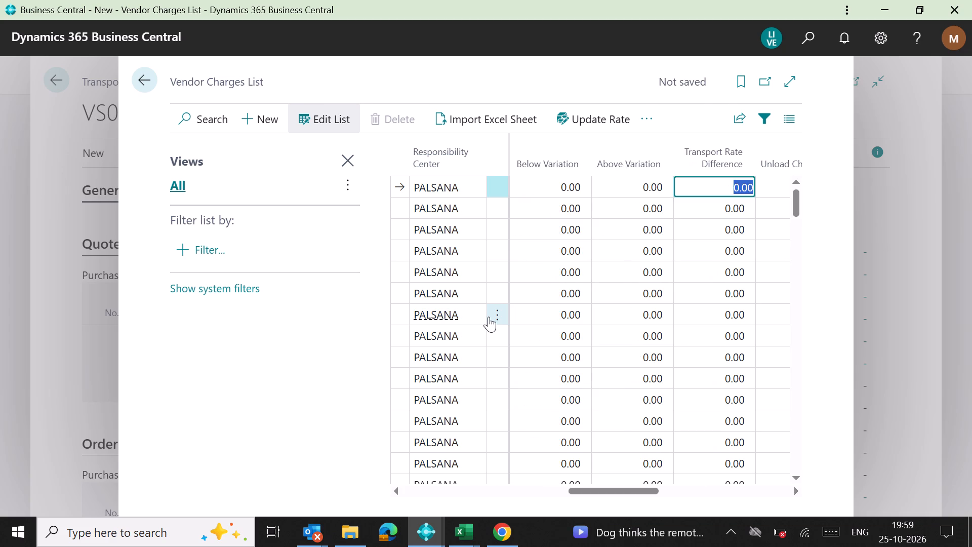
{"action": "key", "text": "Right"}
{"action": "type", "text": "100"}
{"action": "key", "text": "Right"}
{"action": "key", "text": "Right"}
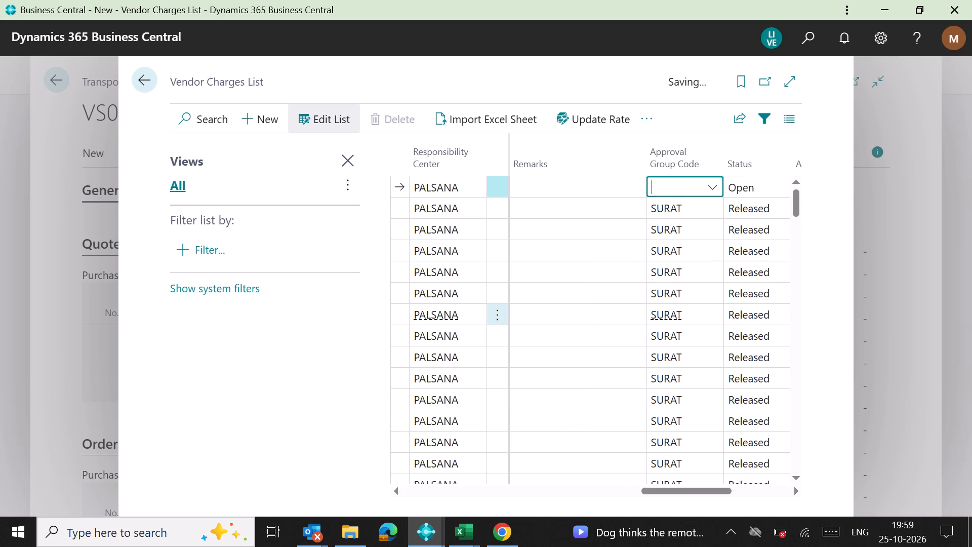
{"action": "type", "text": "surat"}
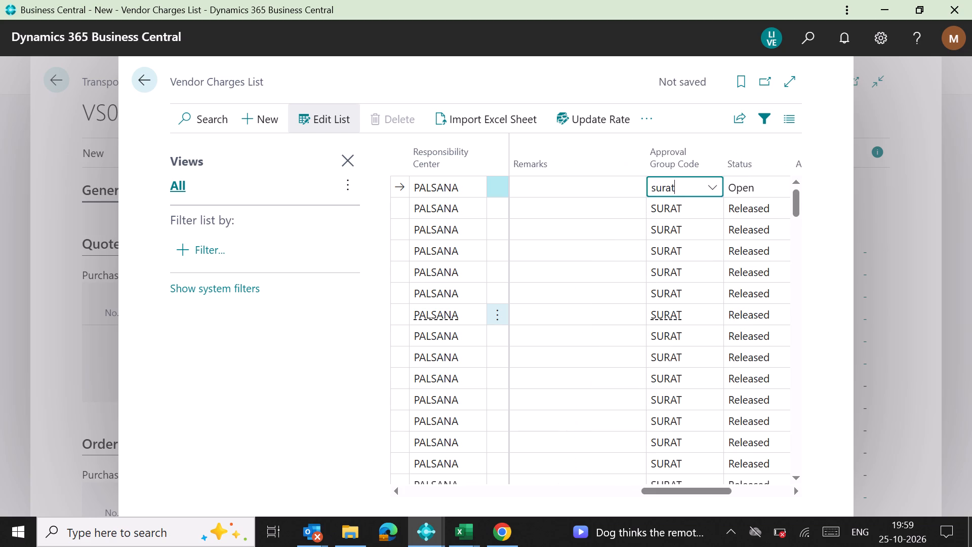
{"action": "left_click", "coordinate": [584, 261]}
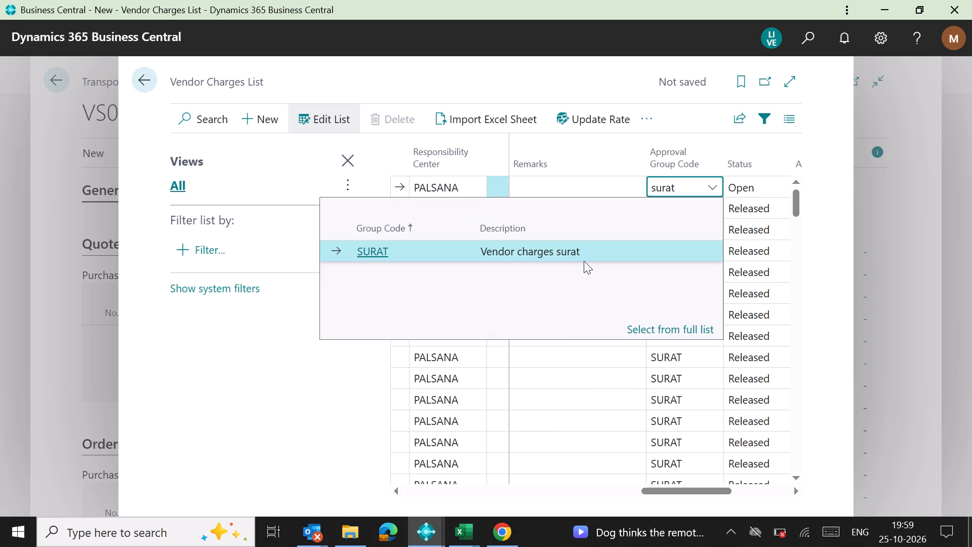
Send the Vadodara vendor charge line for approval, confirm, and close the Vendor Charges List and transporter card.
{"action": "left_click", "coordinate": [645, 117]}
{"action": "left_click", "coordinate": [584, 153]}
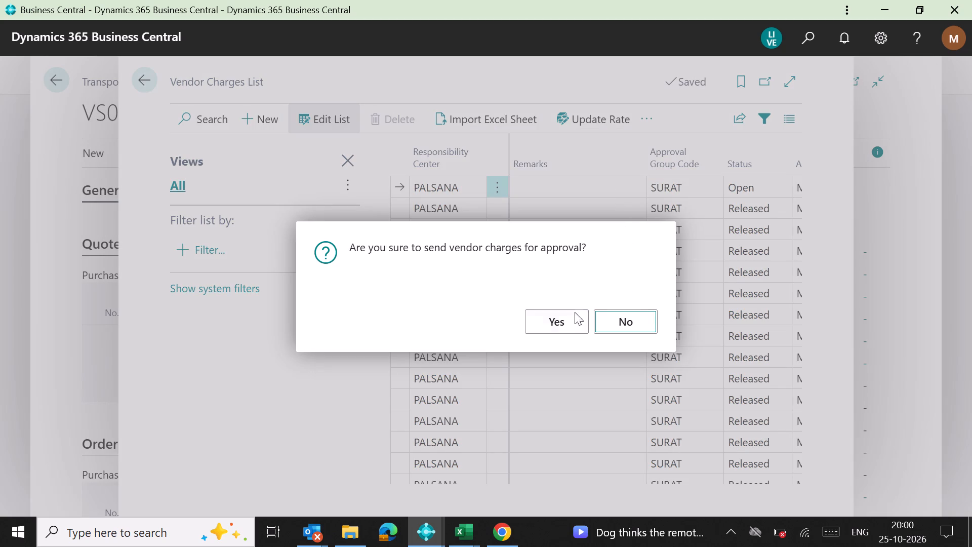
{"action": "left_click", "coordinate": [559, 327]}
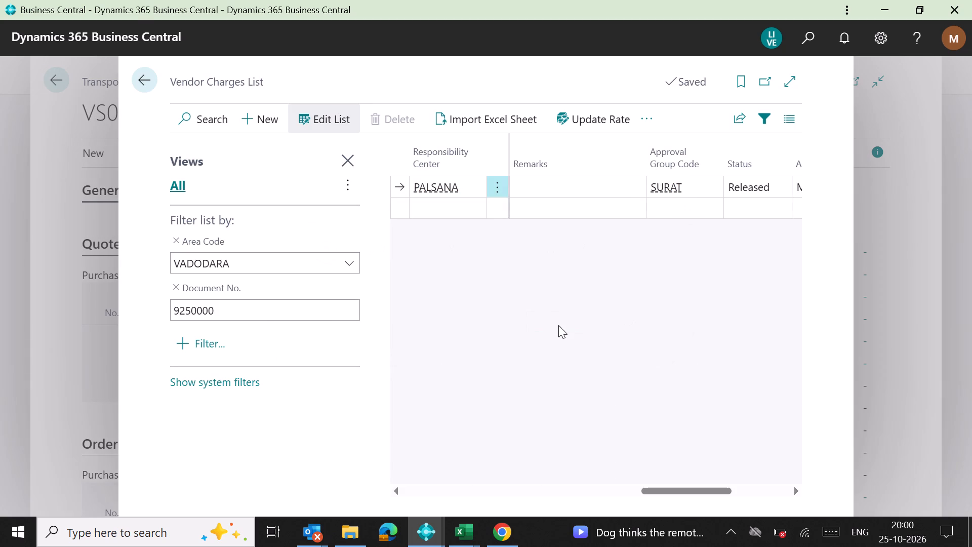
{"action": "left_click", "coordinate": [147, 84]}
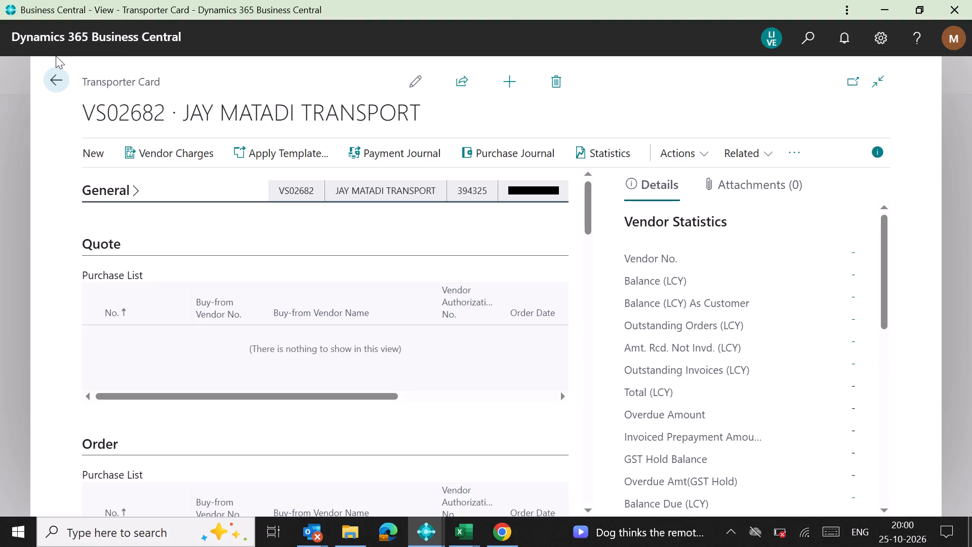
{"action": "left_click", "coordinate": [53, 85]}
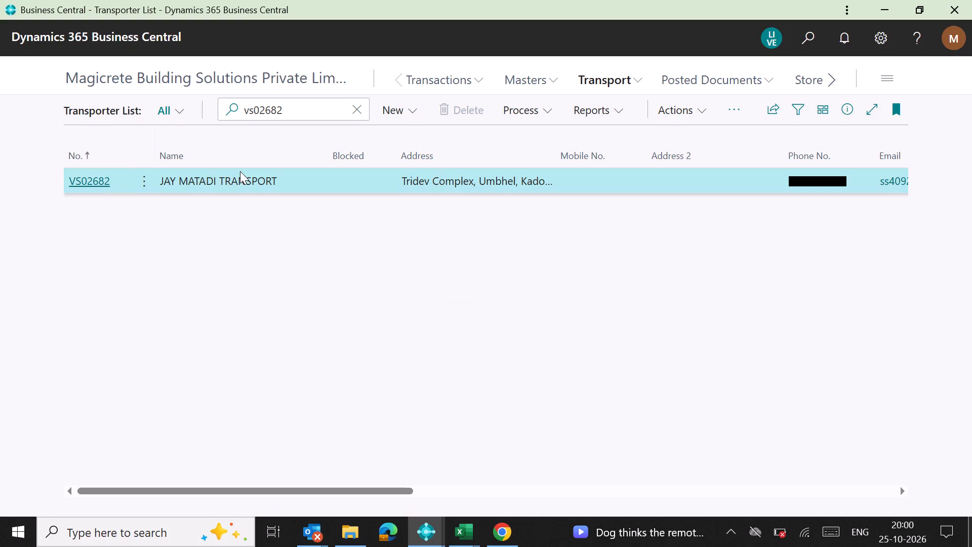
Bring up the Delivery Orders list, then switch to the Sales Order Planned List.
{"action": "left_click", "coordinate": [437, 80]}
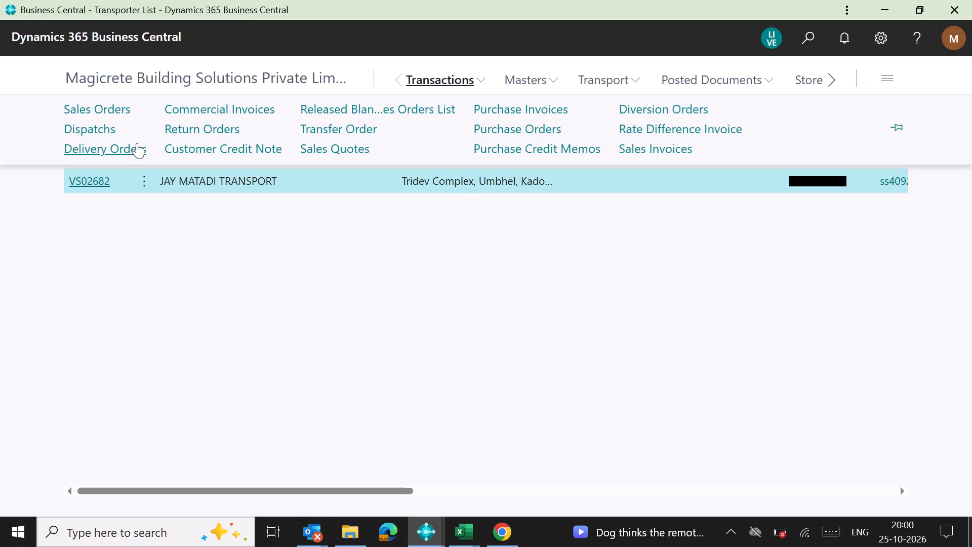
{"action": "left_click", "coordinate": [134, 146]}
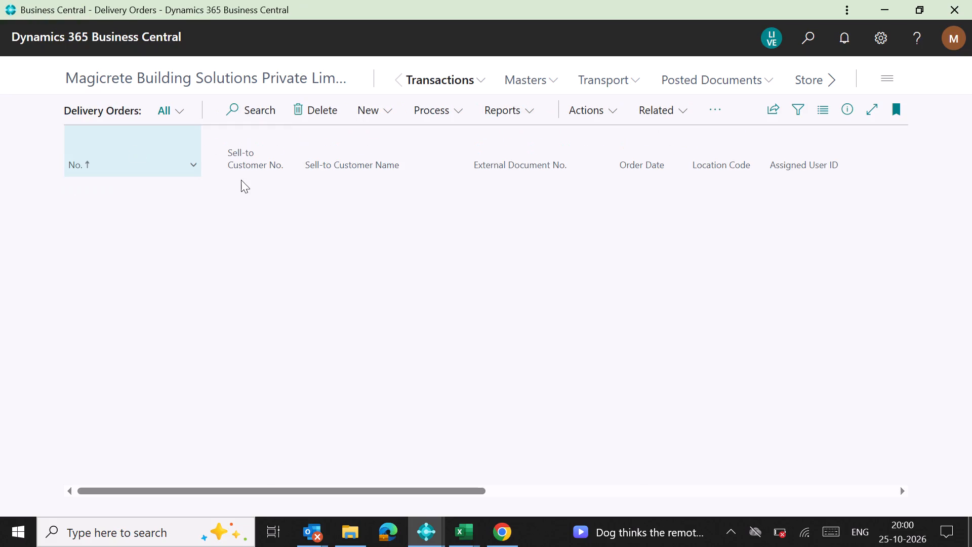
{"action": "left_click", "coordinate": [601, 78]}
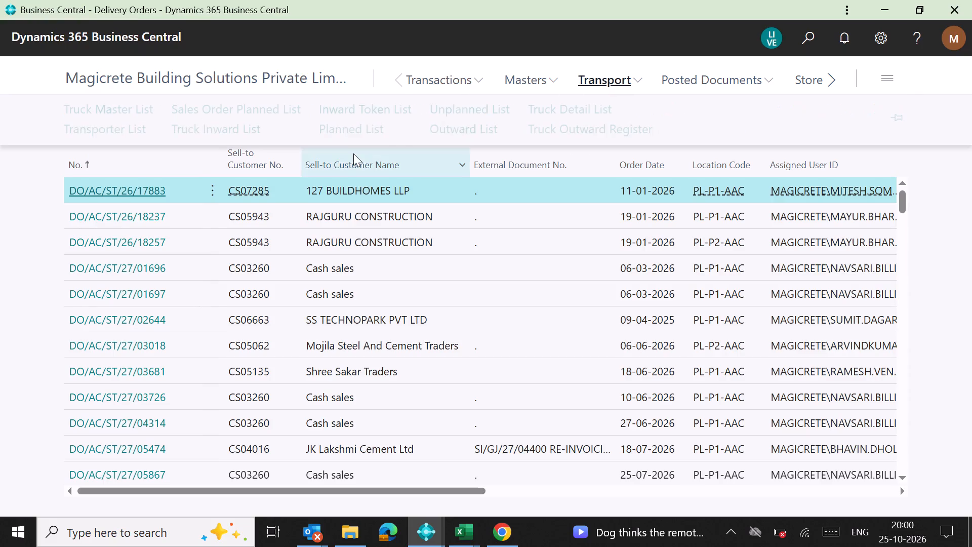
{"action": "left_click", "coordinate": [212, 107]}
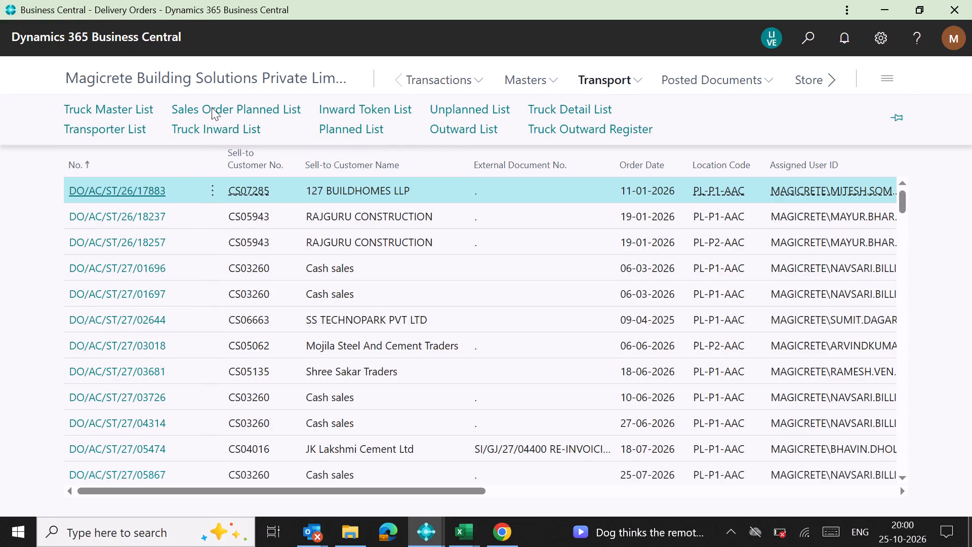
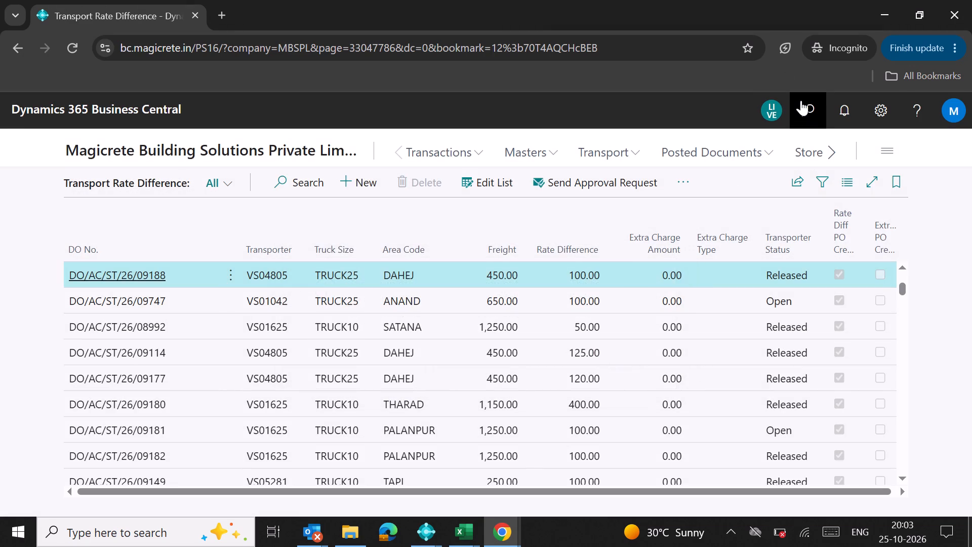
Search for "rate dif" and open the Transport Rate Difference page from the results.
{"action": "left_click", "coordinate": [808, 108]}
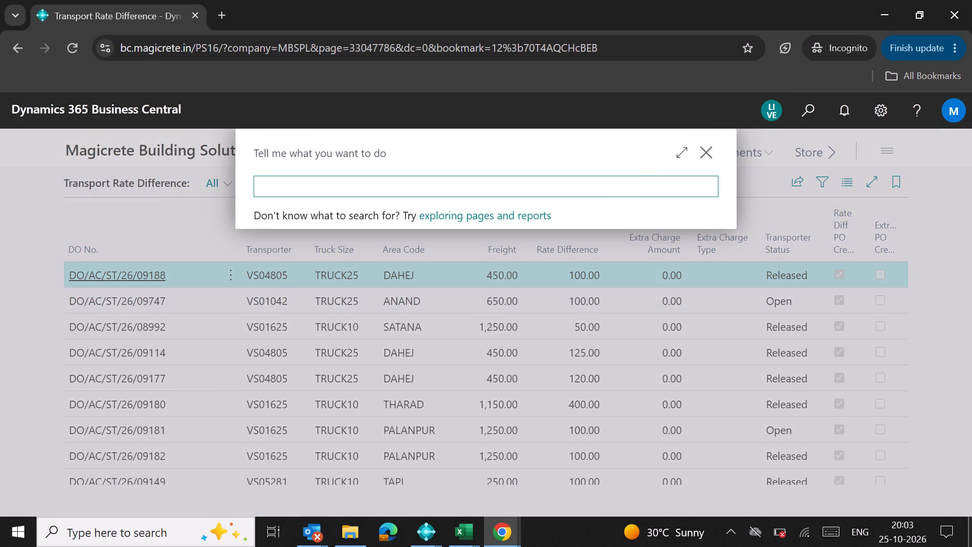
{"action": "left_click", "coordinate": [578, 190]}
{"action": "type", "text": "rat"}
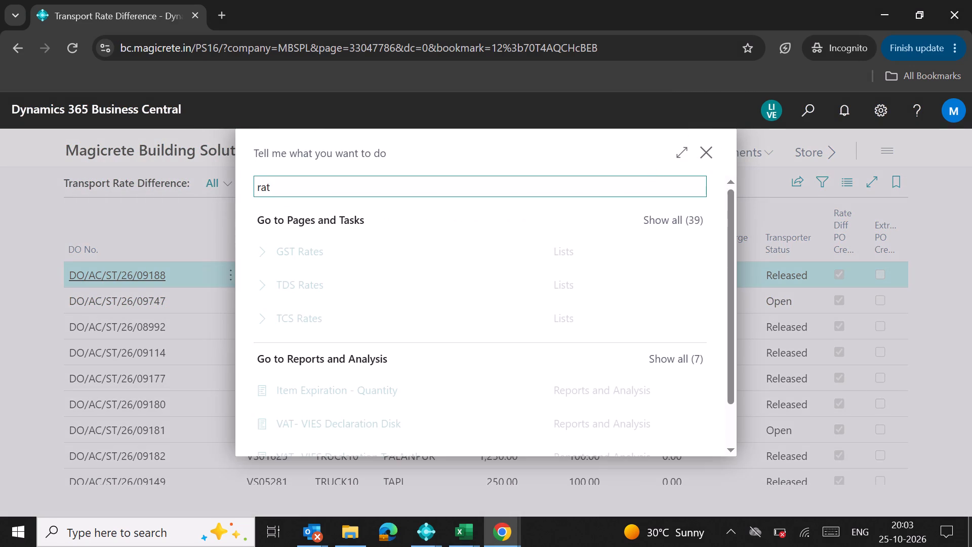
{"action": "type", "text": "e dig"}
{"action": "key", "text": "BackSpace"}
{"action": "key", "text": "f"}
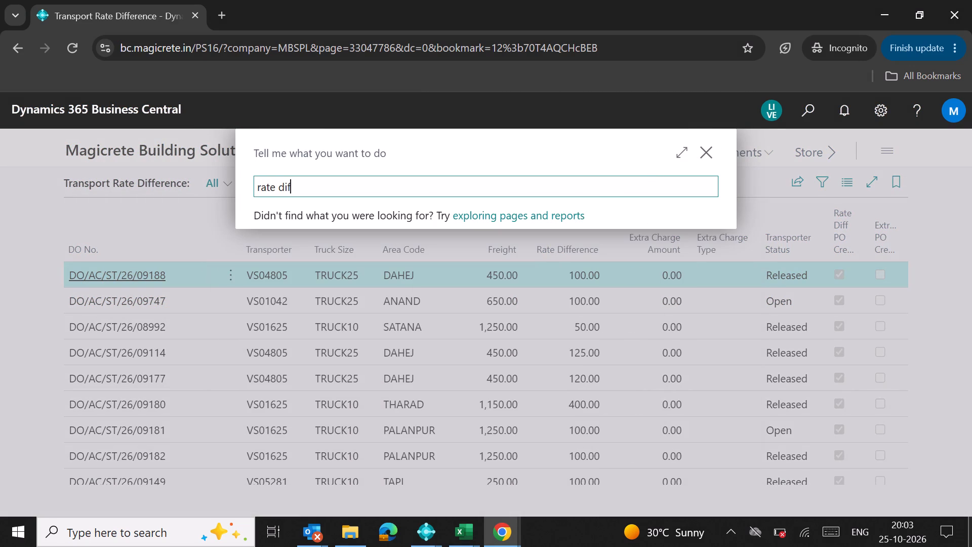
{"action": "left_click", "coordinate": [359, 293]}
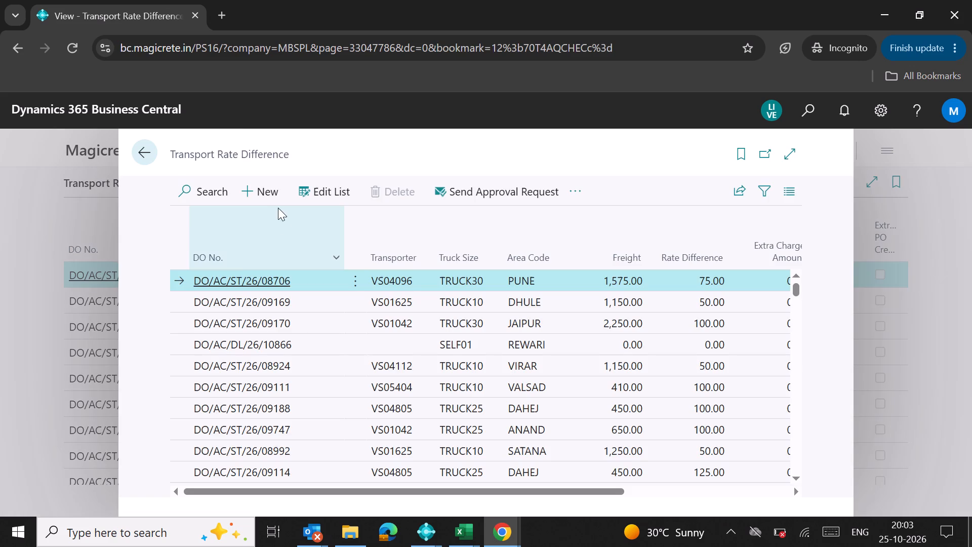
Search the rate differences for umargam, approve the DO/AC/ST/27/11121 entry, and check its transporter status.
{"action": "left_click", "coordinate": [185, 191]}
{"action": "type", "text": "umargam"}
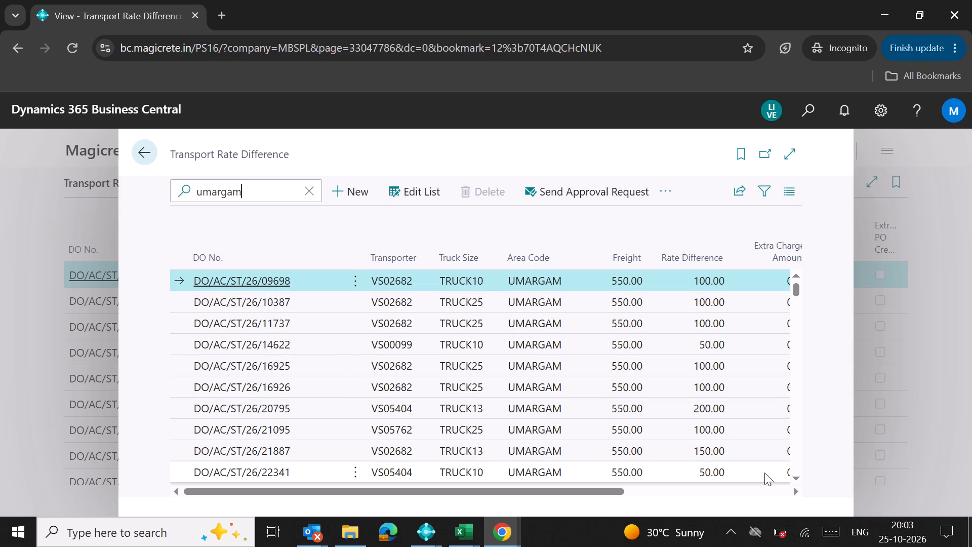
{"action": "double_click", "coordinate": [796, 460]}
{"action": "double_click", "coordinate": [796, 460]}
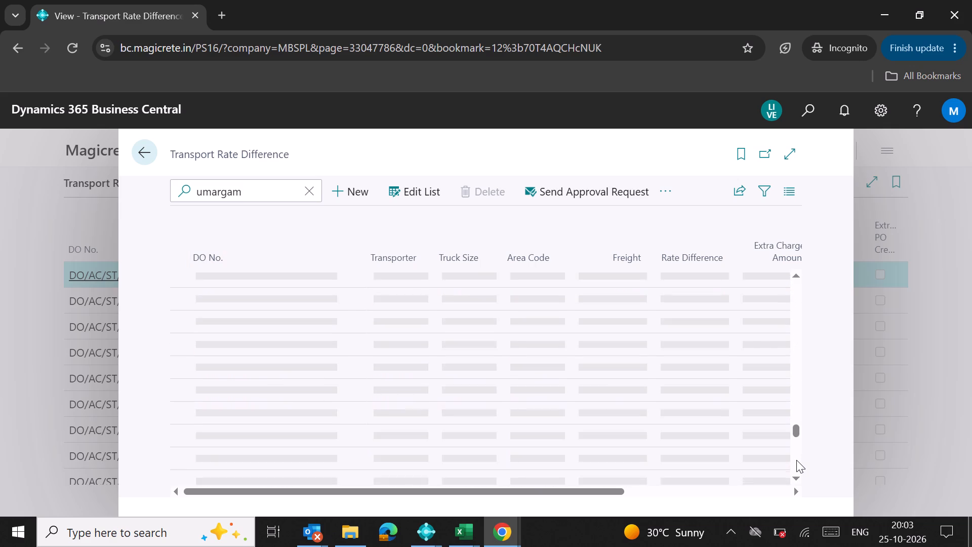
{"action": "left_click_drag", "start_coordinate": [796, 460], "coordinate": [796, 466]}
{"action": "left_click_drag", "start_coordinate": [796, 466], "coordinate": [797, 473]}
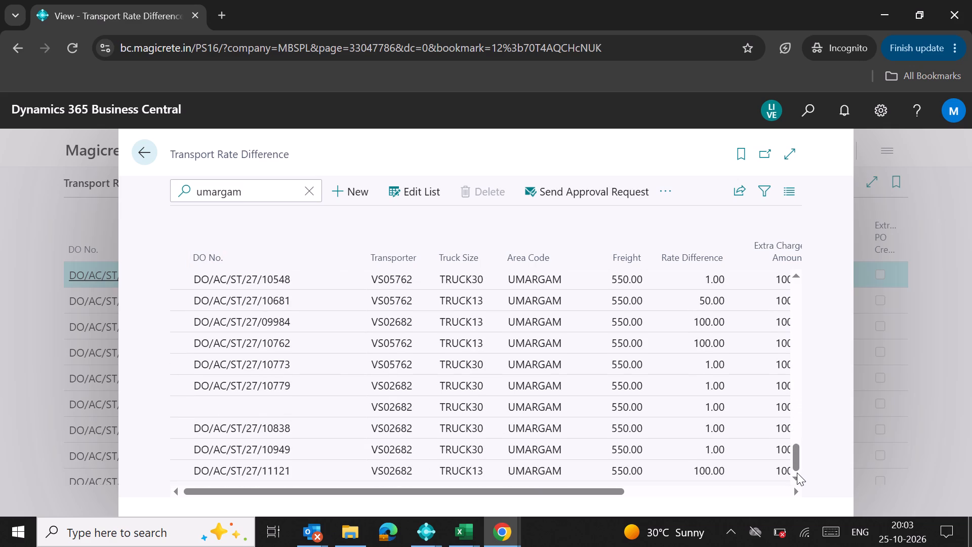
{"action": "left_click", "coordinate": [797, 478]}
{"action": "left_click", "coordinate": [795, 494]}
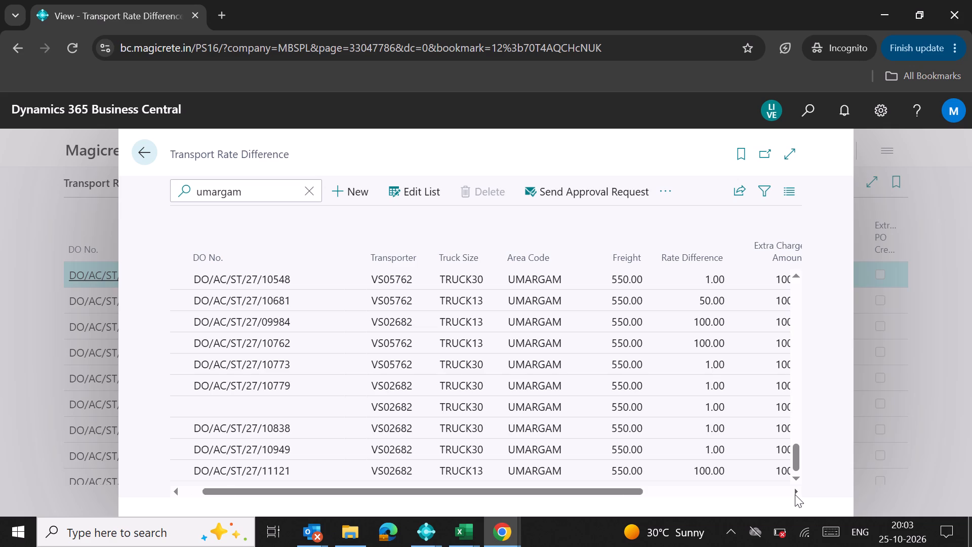
{"action": "left_click", "coordinate": [733, 470]}
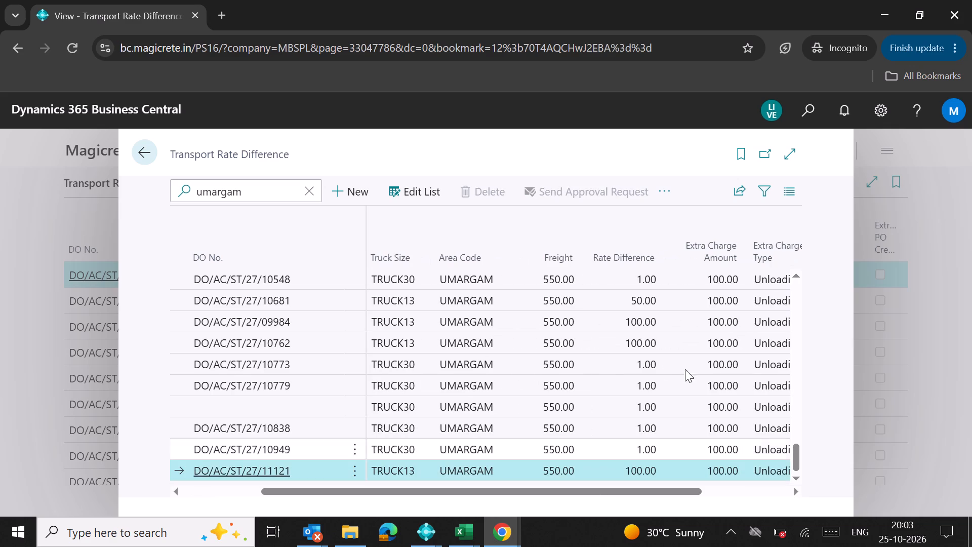
{"action": "left_click", "coordinate": [666, 189]}
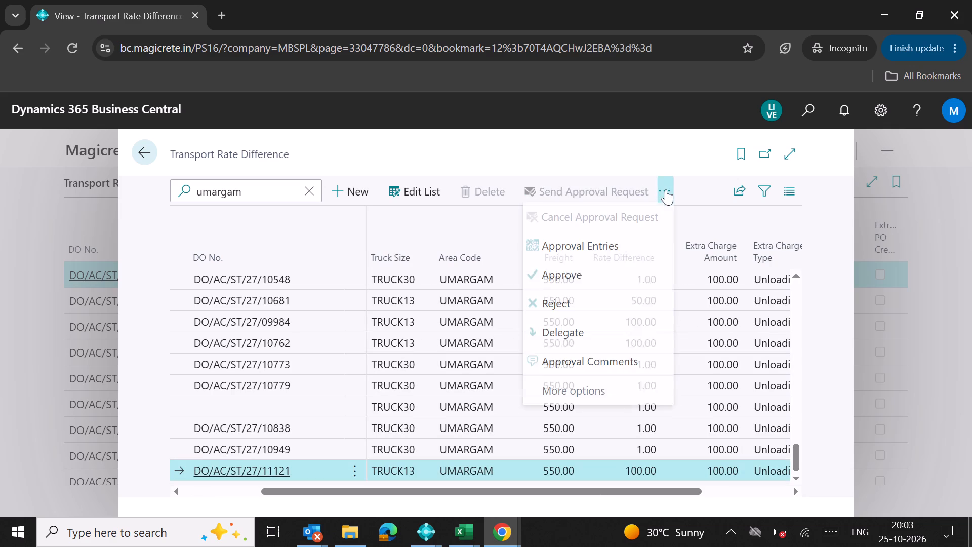
{"action": "left_click", "coordinate": [598, 279]}
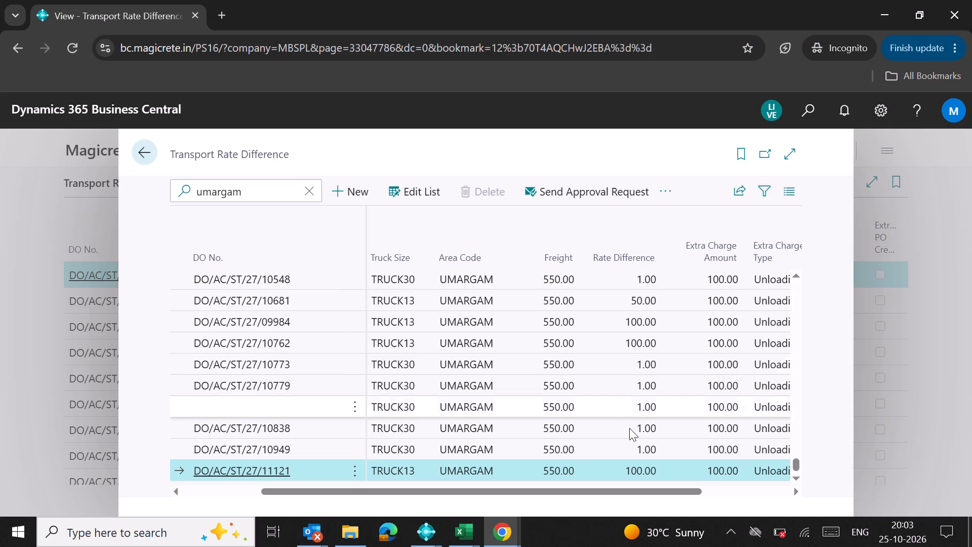
{"action": "double_click", "coordinate": [763, 488]}
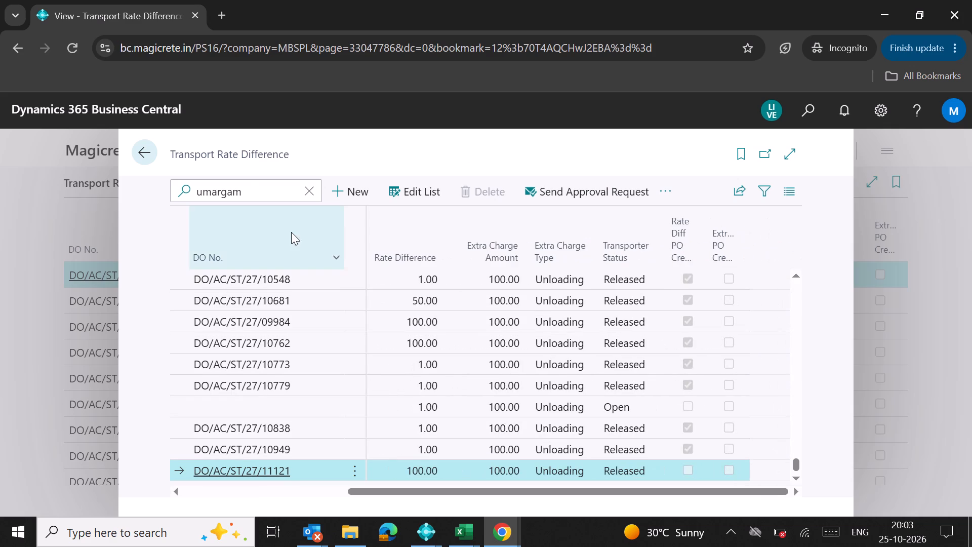
Search the rate differences for dharampu, bring up the approval actions for DO/AC/ST/27/11247, and close the list.
{"action": "triple_click", "coordinate": [254, 190]}
{"action": "key", "text": "d"}
{"action": "type", "text": "haram"}
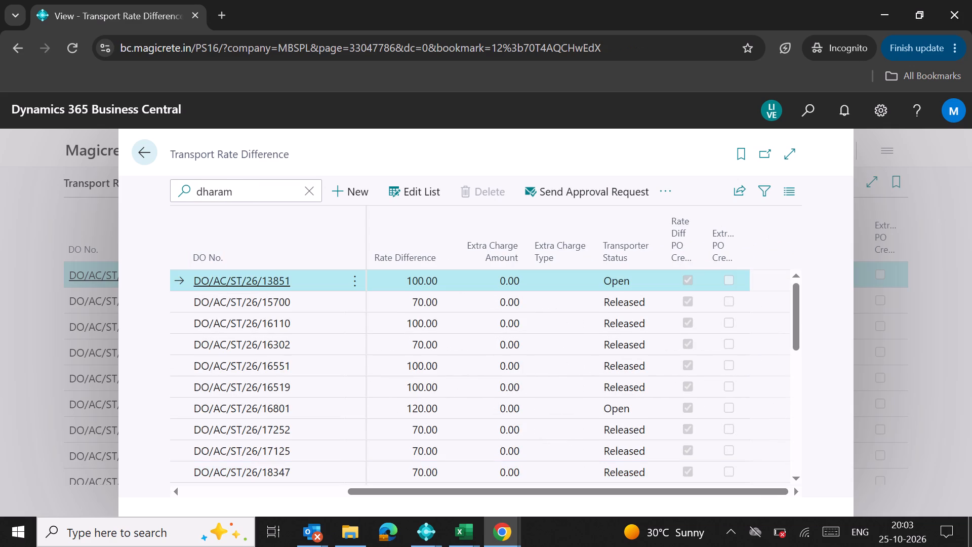
{"action": "type", "text": "pu"}
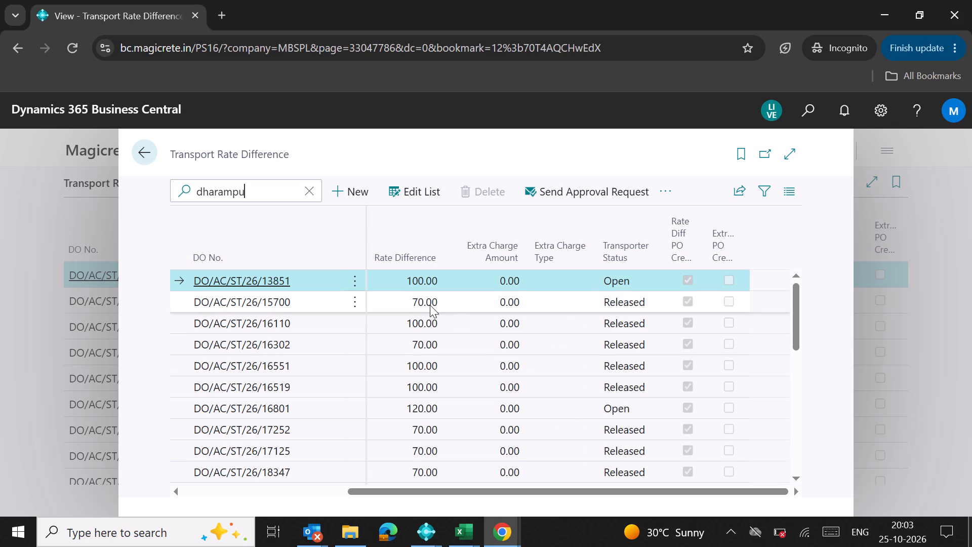
{"action": "left_click", "coordinate": [795, 458]}
{"action": "left_click_drag", "start_coordinate": [795, 458], "coordinate": [797, 466]}
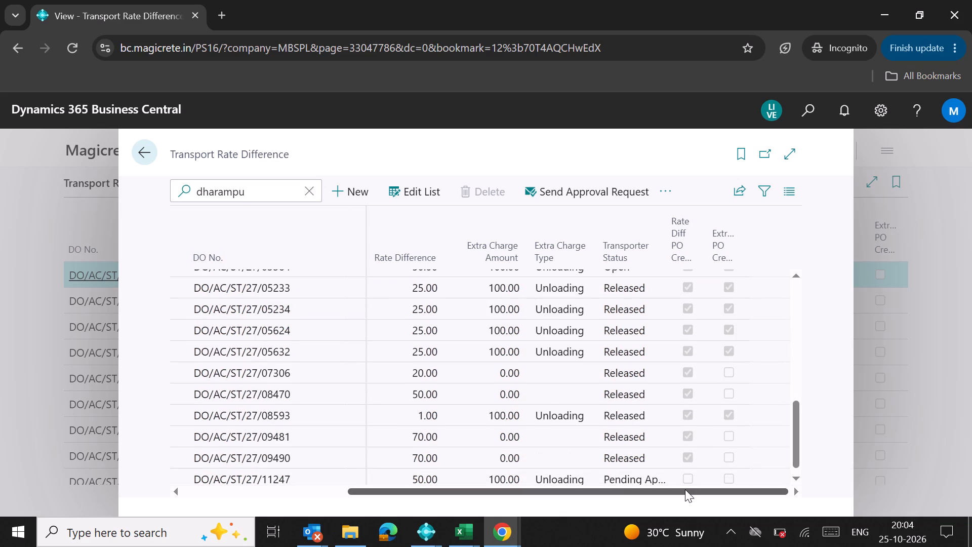
{"action": "left_click", "coordinate": [624, 478]}
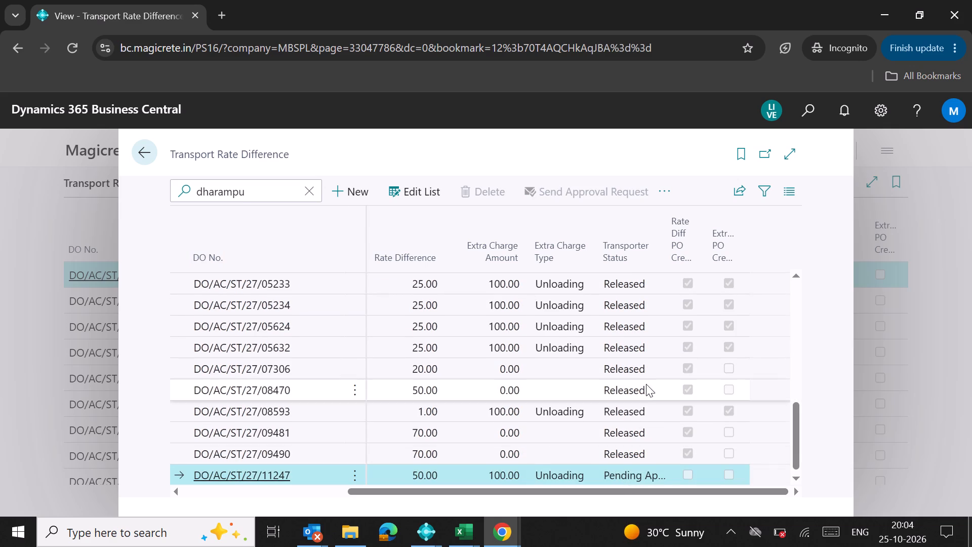
{"action": "left_click", "coordinate": [667, 191]}
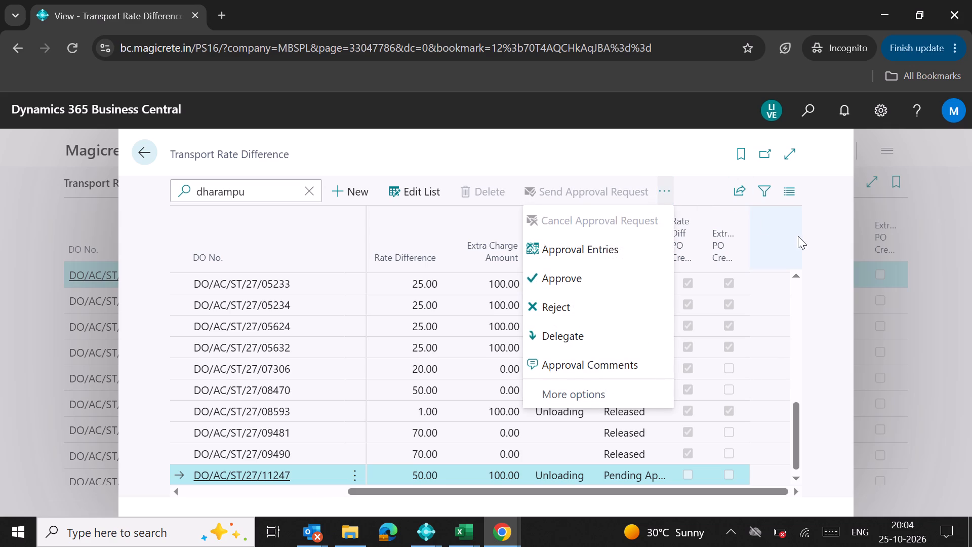
{"action": "left_click", "coordinate": [885, 308]}
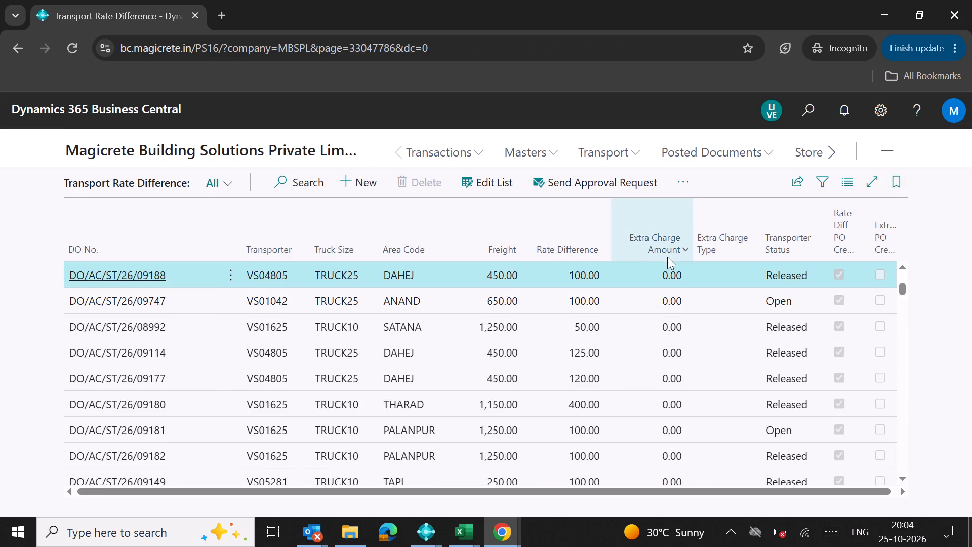
Open the Sales Order Planned List.
{"action": "left_click", "coordinate": [594, 157]}
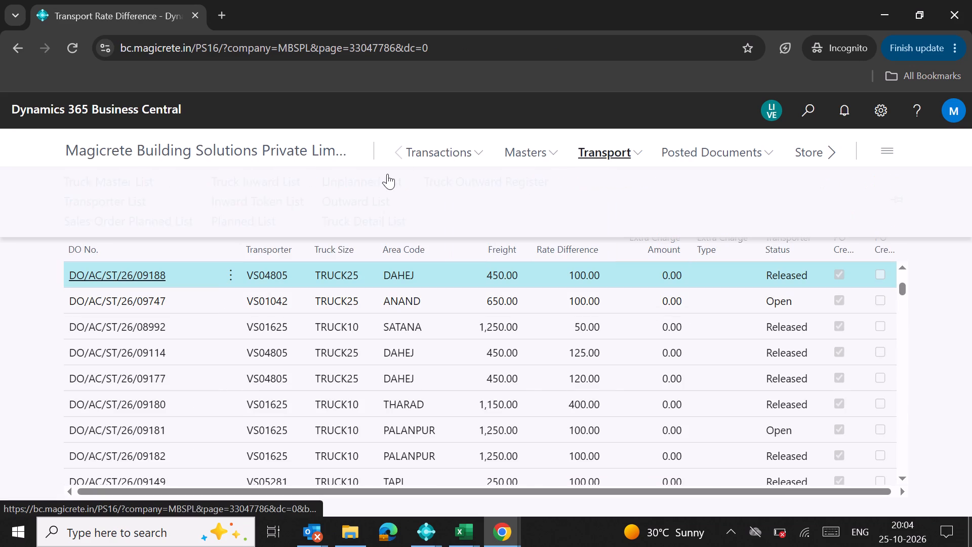
{"action": "left_click", "coordinate": [166, 223]}
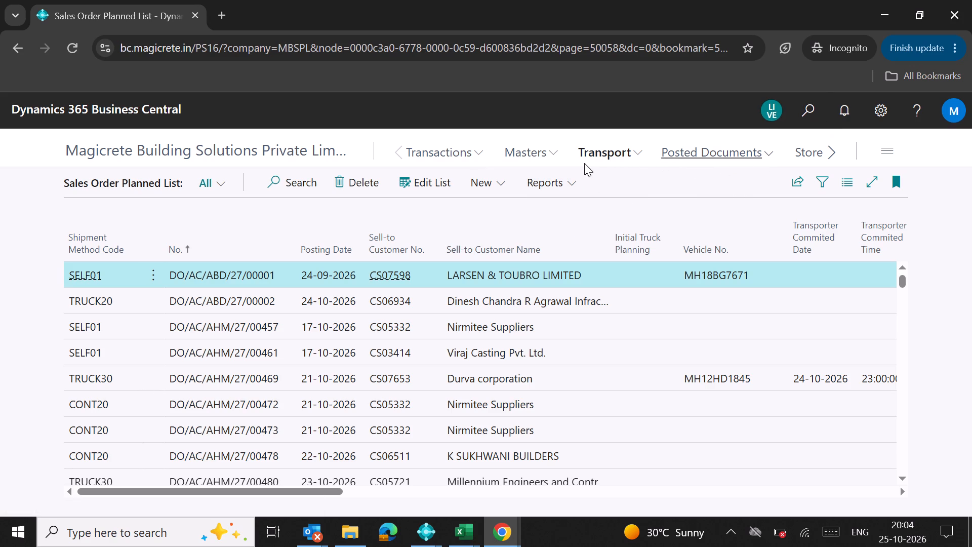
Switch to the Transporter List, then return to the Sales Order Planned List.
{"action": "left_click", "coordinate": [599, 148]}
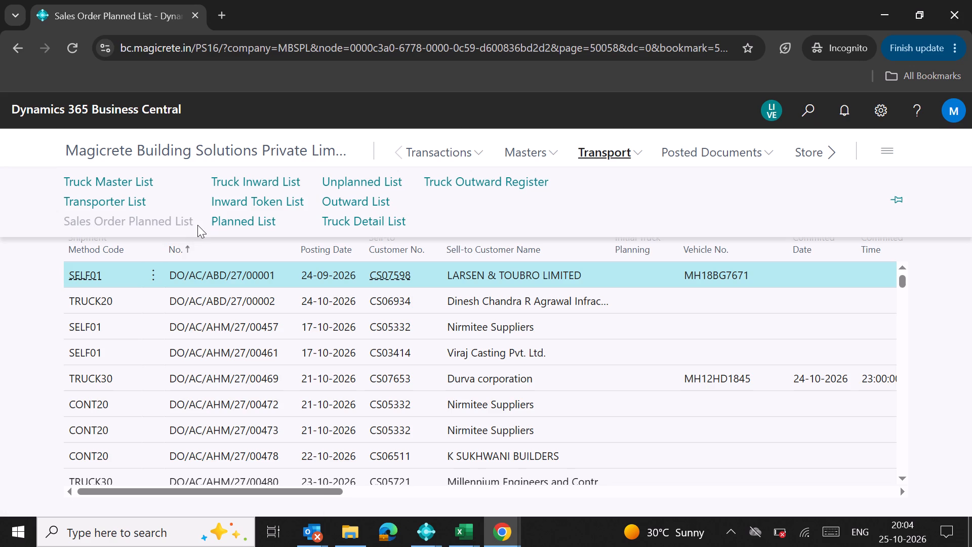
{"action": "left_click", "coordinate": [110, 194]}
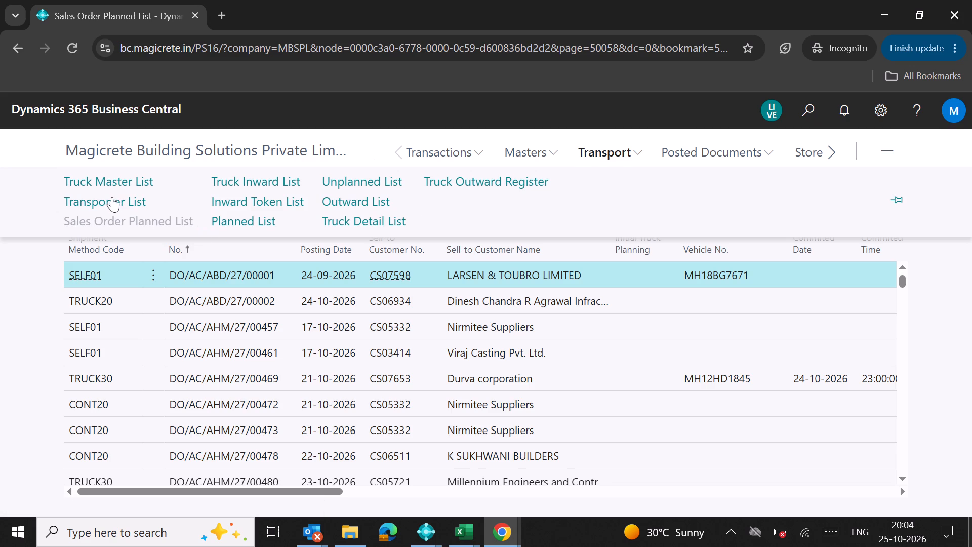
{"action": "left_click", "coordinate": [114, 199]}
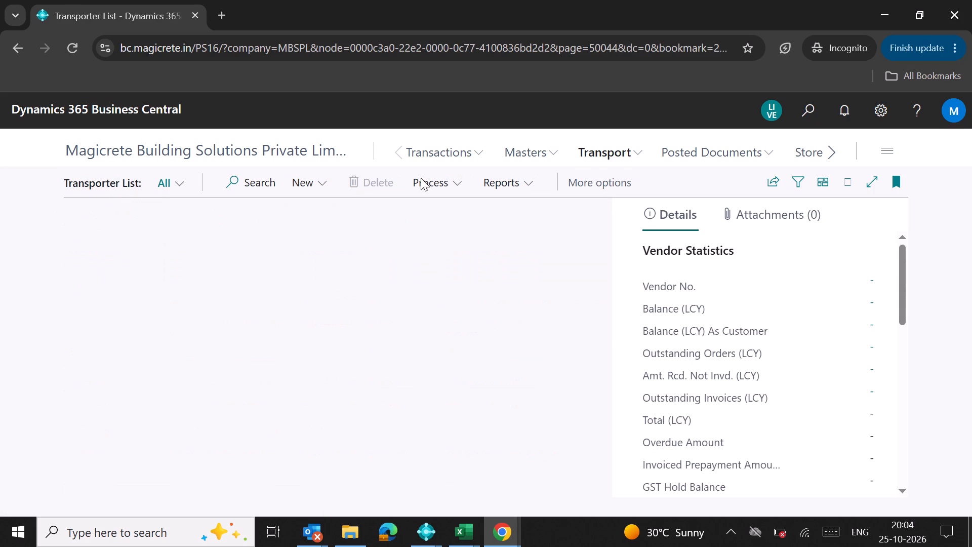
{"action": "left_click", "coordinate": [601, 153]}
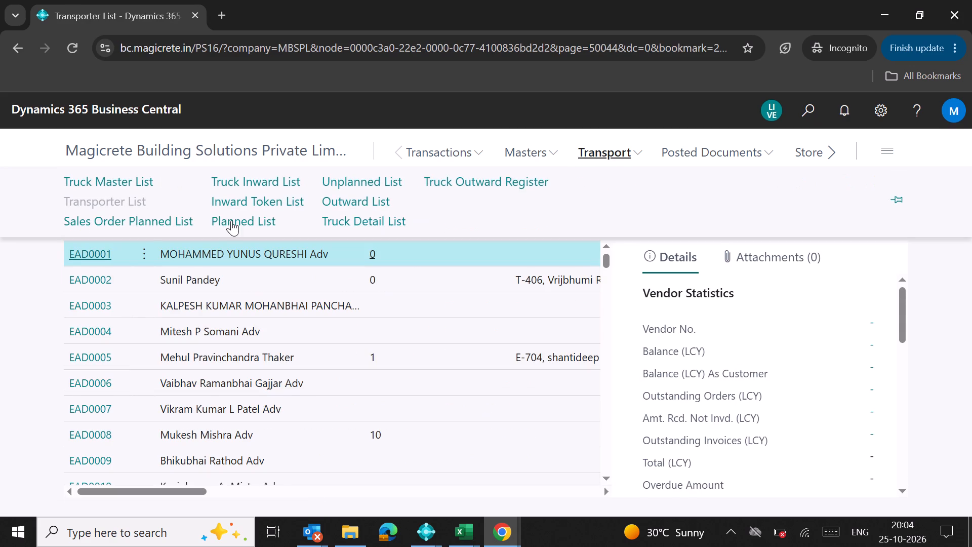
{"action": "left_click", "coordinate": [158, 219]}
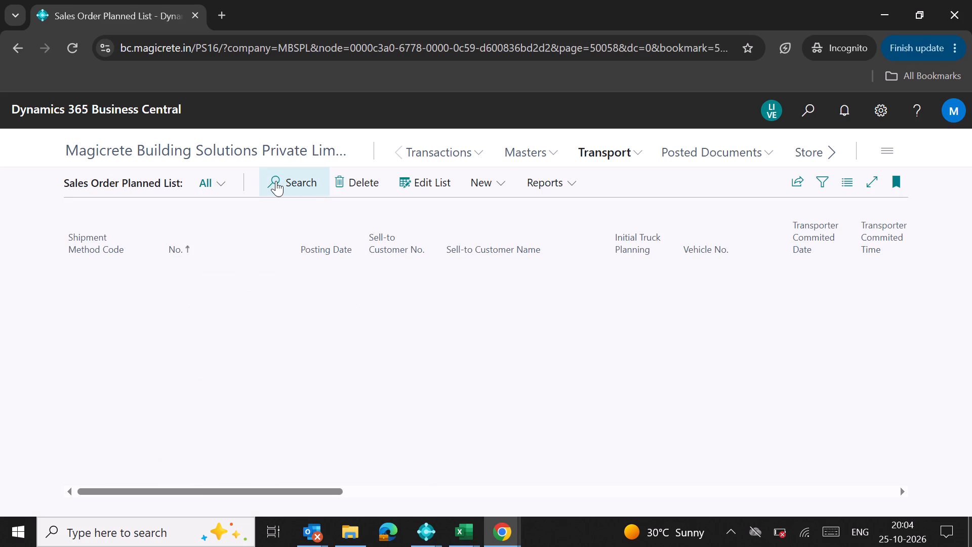
Search the Sales Order Planned List for dharam and open the list for editing.
{"action": "left_click", "coordinate": [276, 181]}
{"action": "type", "text": "dharam"}
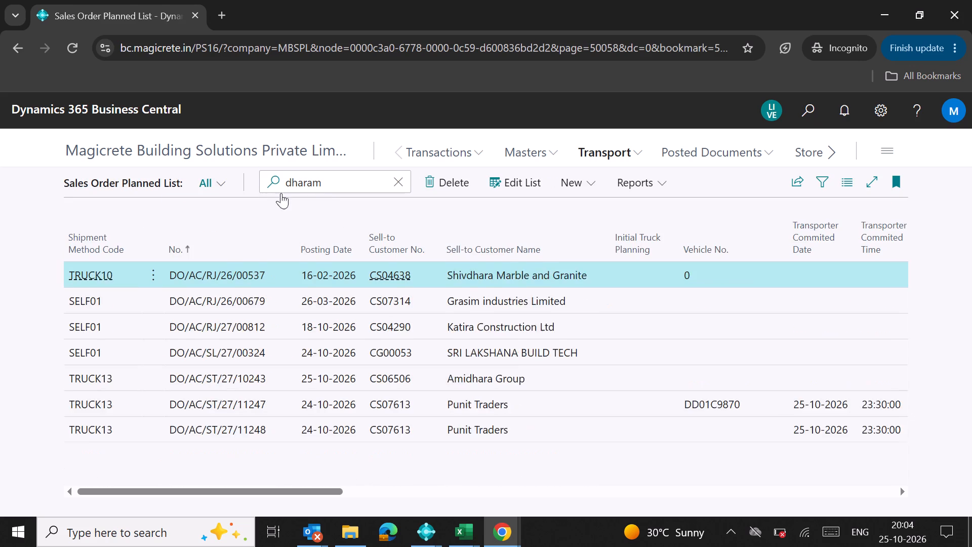
{"action": "left_click", "coordinate": [513, 184]}
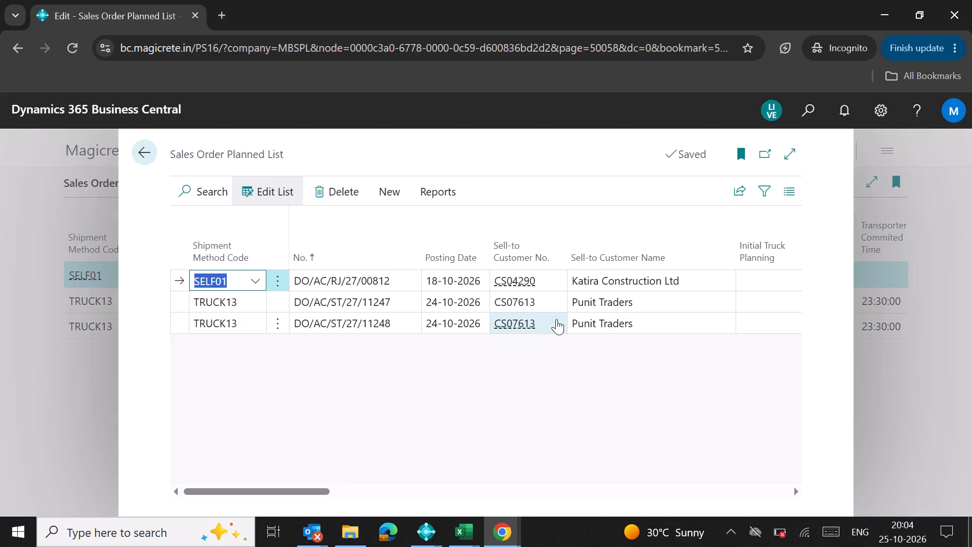
{"action": "triple_click", "coordinate": [532, 299]}
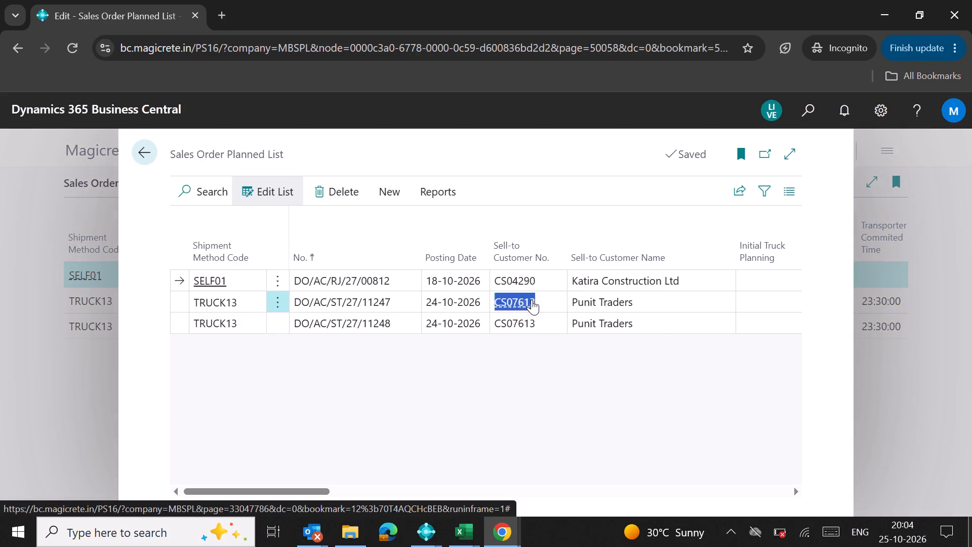
{"action": "key", "text": "Right"}
{"action": "key", "text": "Right"}
{"action": "key", "text": "Right"}
{"action": "key", "text": "Right"}
{"action": "key", "text": "Right"}
{"action": "key", "text": "Right"}
{"action": "key", "text": "Right"}
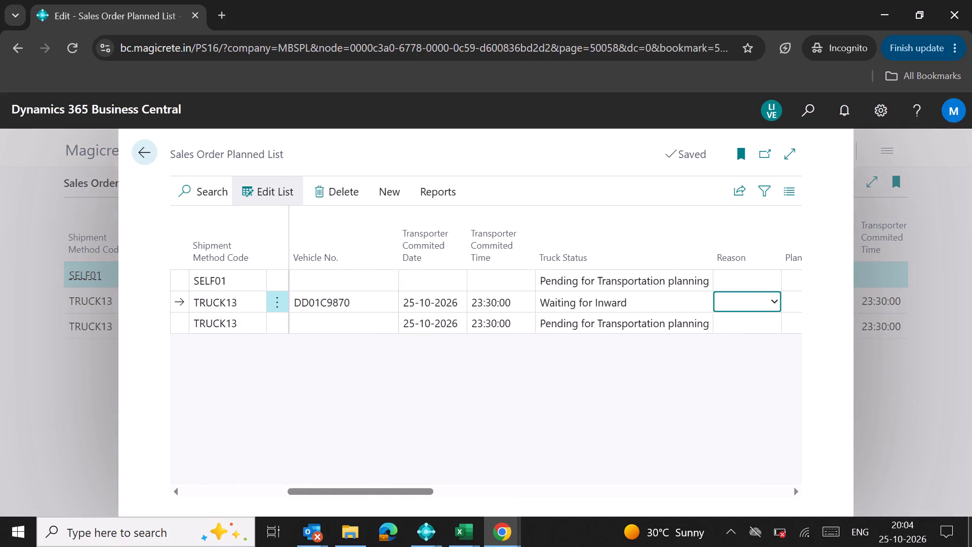
{"action": "key", "text": "Right"}
{"action": "key", "text": "Right"}
{"action": "key", "text": "Right"}
{"action": "key", "text": "Right"}
{"action": "key", "text": "Right"}
{"action": "key", "text": "Right"}
{"action": "key", "text": "Right"}
{"action": "key", "text": "Right"}
{"action": "key", "text": "Right"}
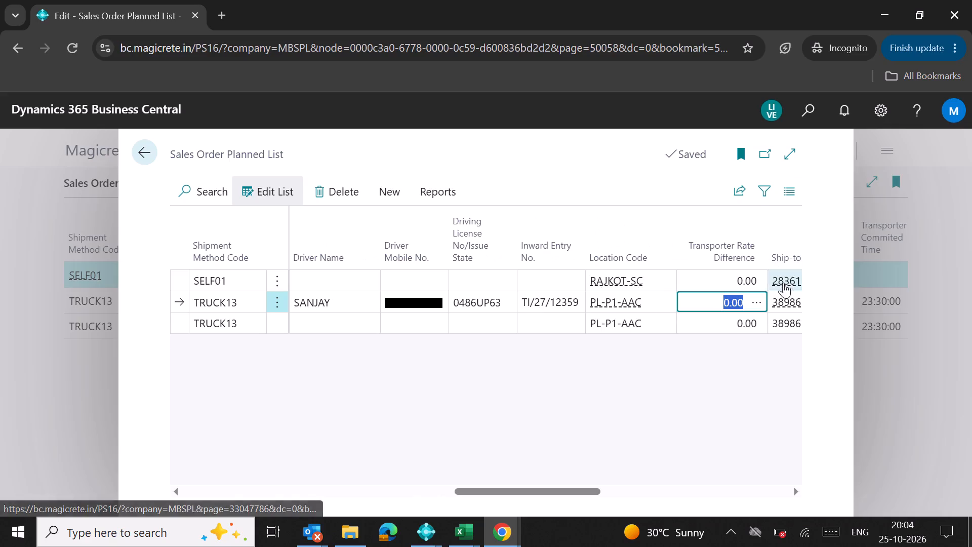
{"action": "left_click", "coordinate": [758, 303]}
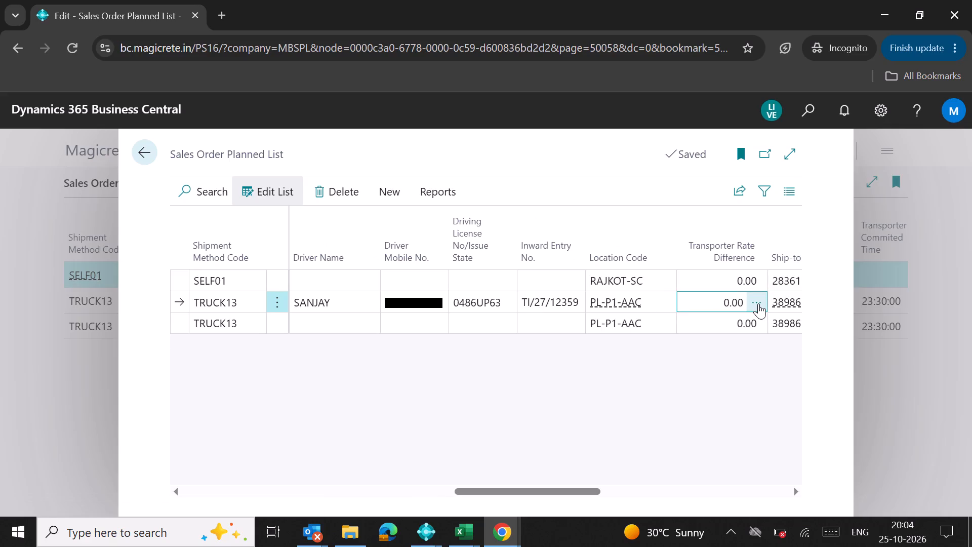
Search the planned orders for umargam and select the 100.00 transport rate difference for order DO/AC/ST/27/11121.
{"action": "left_click", "coordinate": [192, 189]}
{"action": "type", "text": "umargam"}
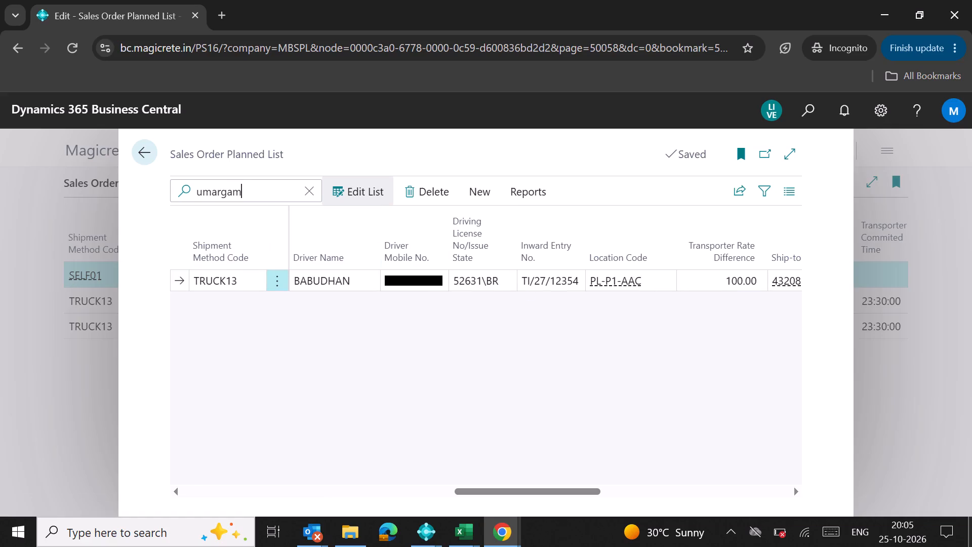
{"action": "left_click", "coordinate": [756, 281]}
{"action": "left_click", "coordinate": [758, 283]}
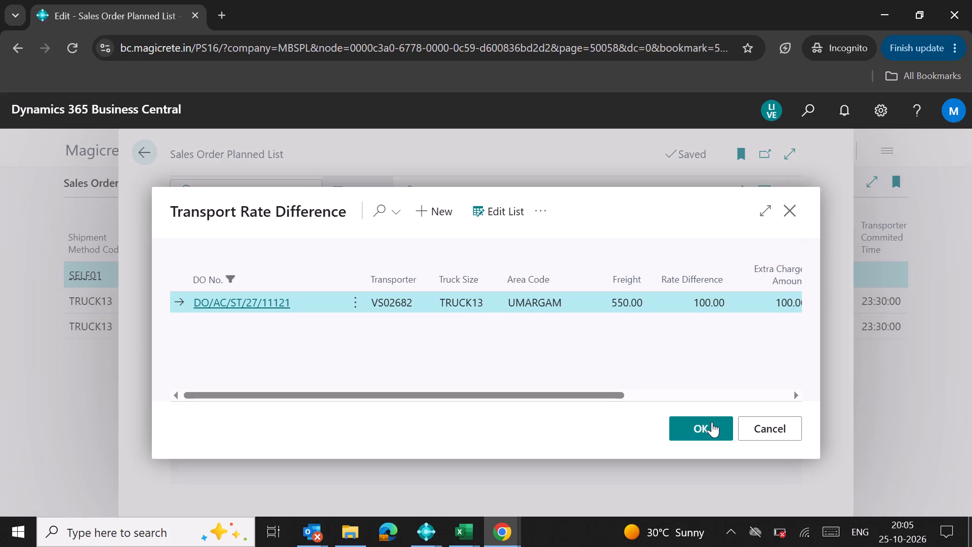
{"action": "left_click", "coordinate": [712, 422]}
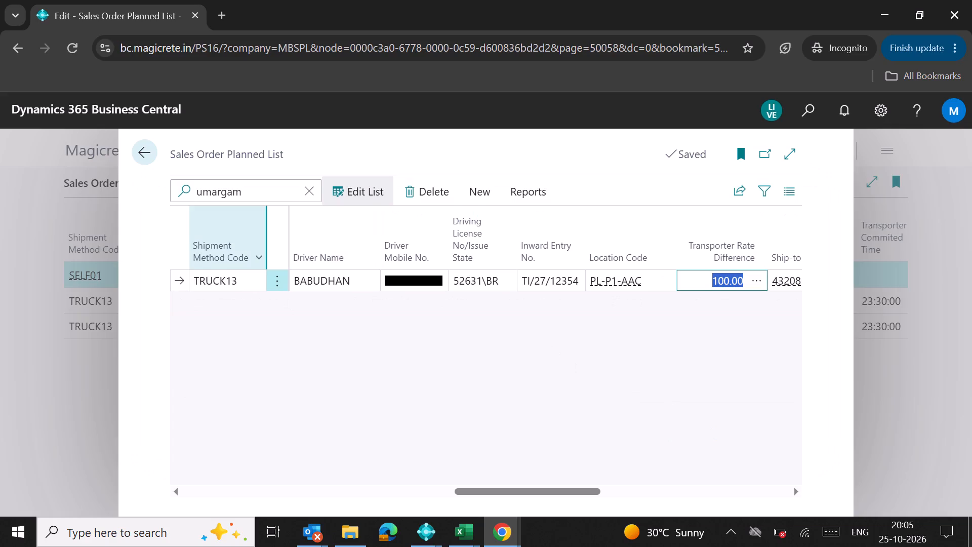
{"action": "left_click", "coordinate": [142, 154]}
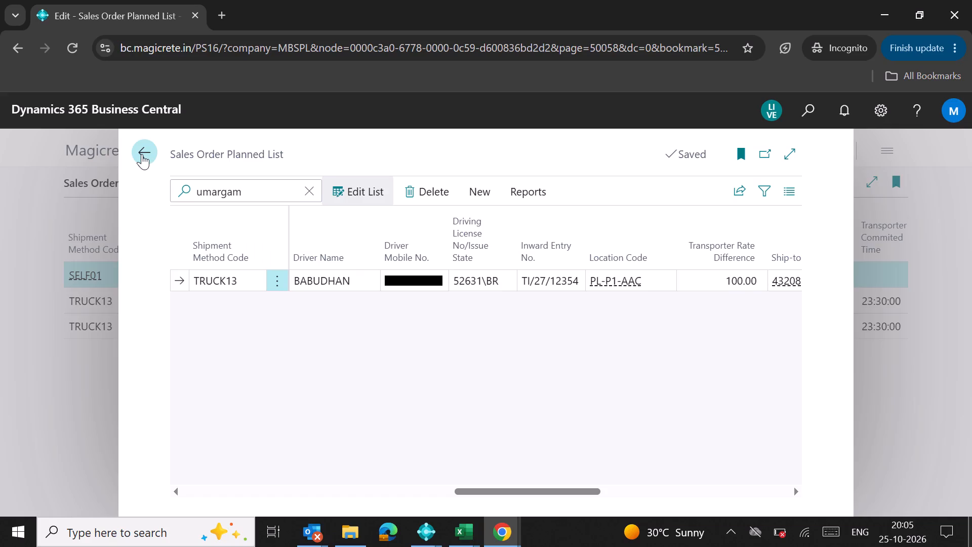
Review the order details across the columns of the Umargam row DO/AC/ST/27/11121.
{"action": "left_click", "coordinate": [197, 494]}
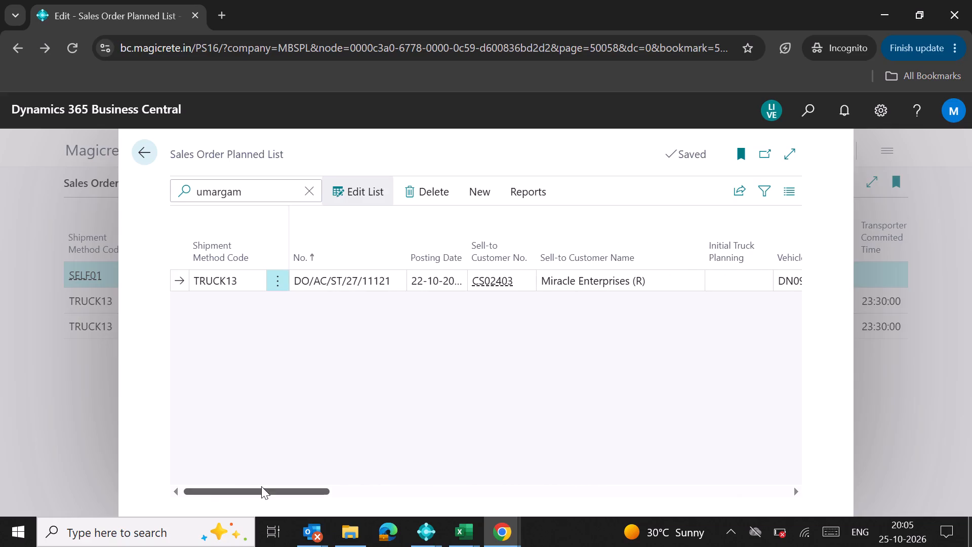
{"action": "left_click", "coordinate": [798, 491]}
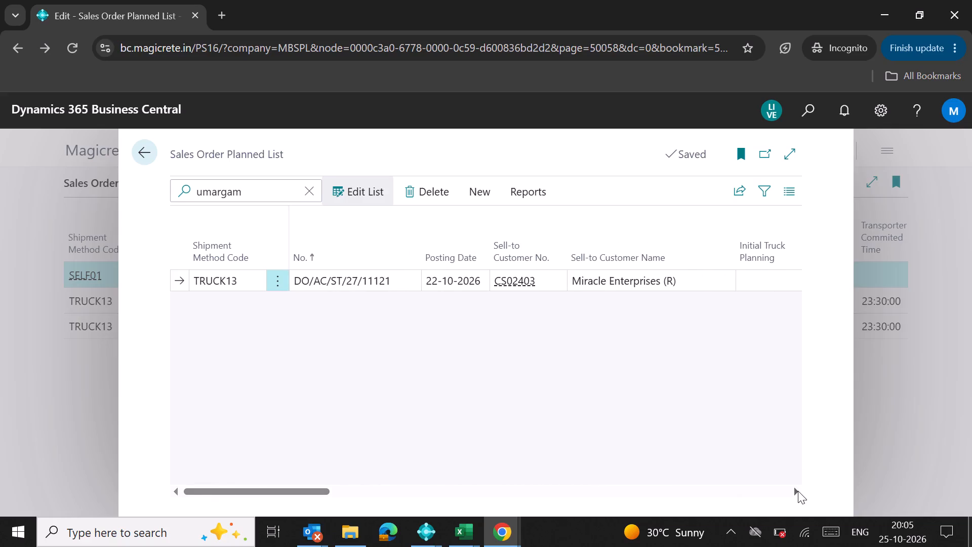
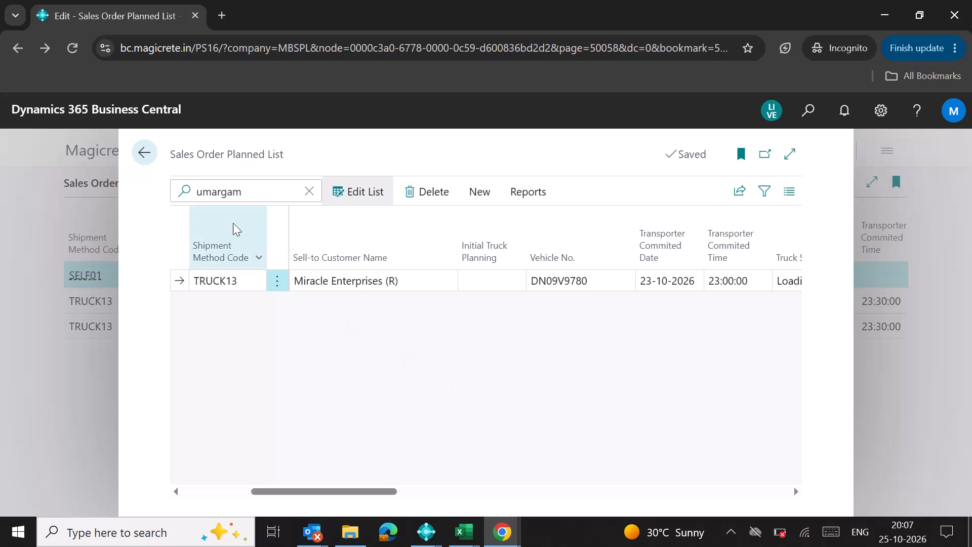
Close the Umargam planned order list and its incognito browser window, returning to the Business Central app window.
{"action": "left_click", "coordinate": [147, 157]}
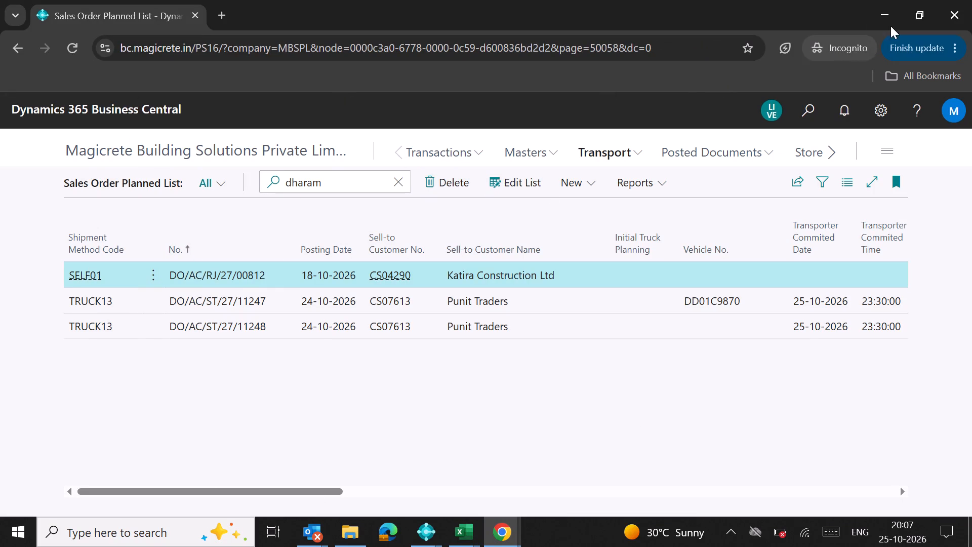
{"action": "left_click", "coordinate": [954, 16]}
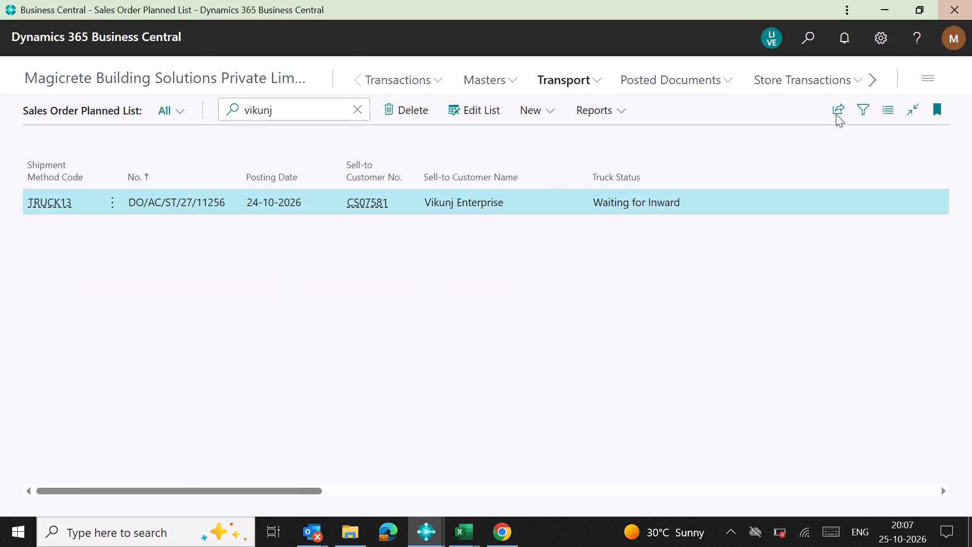
{"action": "left_click", "coordinate": [956, 40]}
{"action": "left_click", "coordinate": [805, 275]}
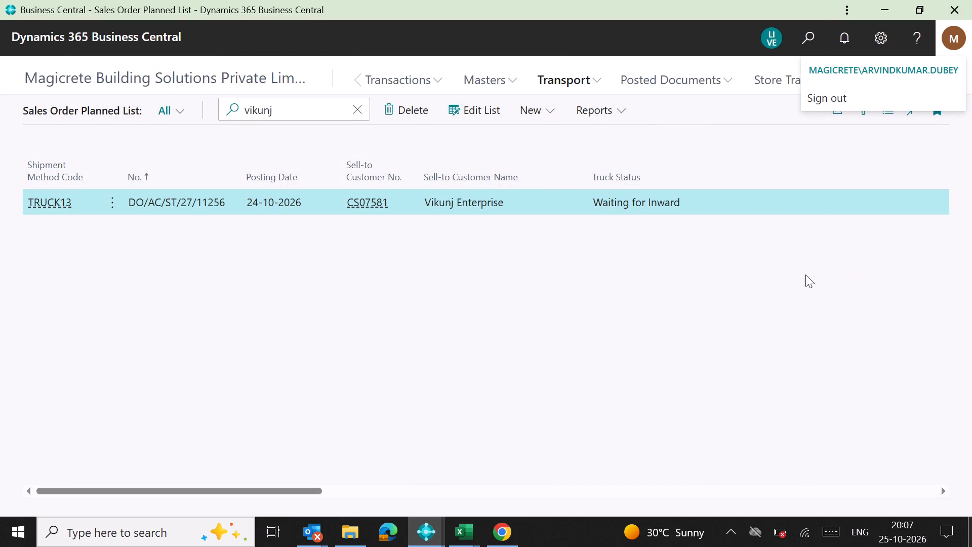
Find the Transport Rate Difference page by searching for rate dif and open it.
{"action": "left_click", "coordinate": [808, 38]}
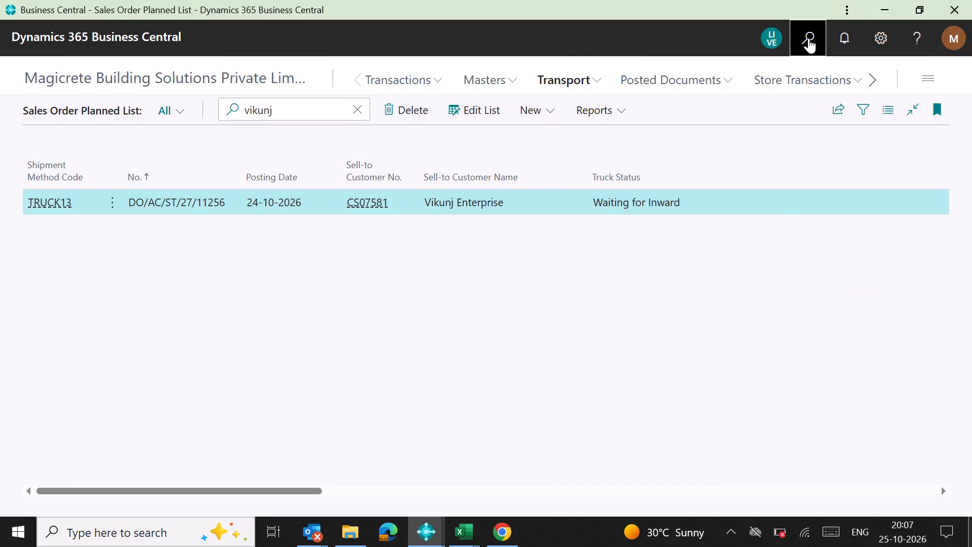
{"action": "left_click", "coordinate": [588, 119]}
{"action": "type", "text": "rate dif"}
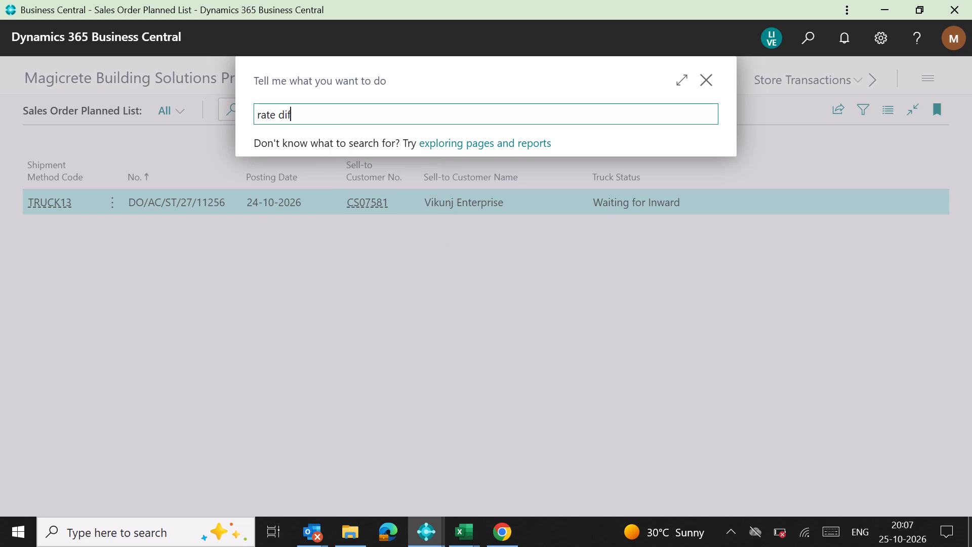
{"action": "left_click", "coordinate": [447, 220]}
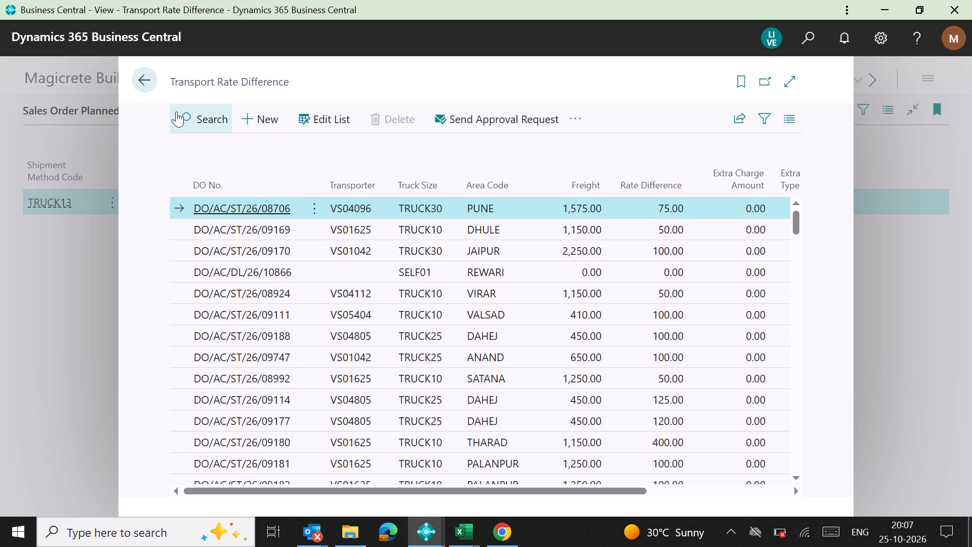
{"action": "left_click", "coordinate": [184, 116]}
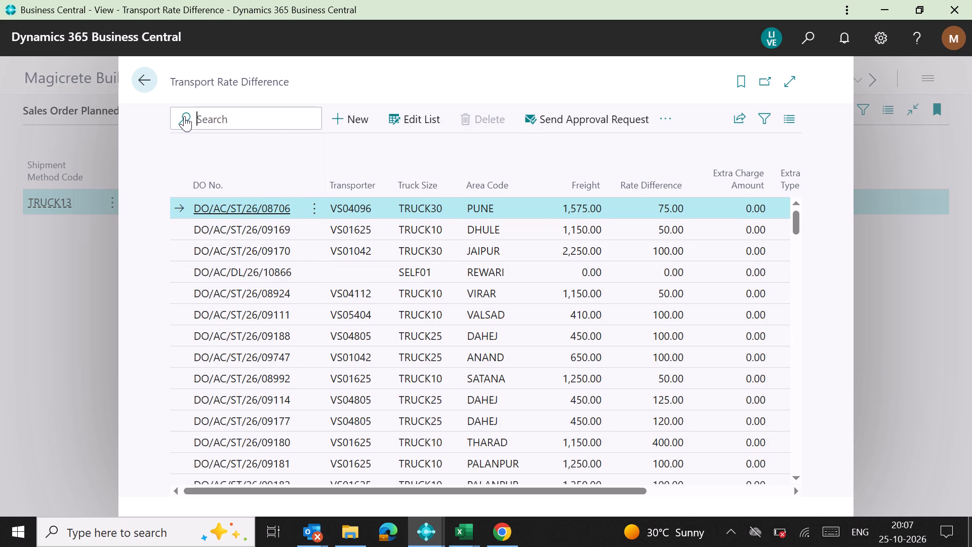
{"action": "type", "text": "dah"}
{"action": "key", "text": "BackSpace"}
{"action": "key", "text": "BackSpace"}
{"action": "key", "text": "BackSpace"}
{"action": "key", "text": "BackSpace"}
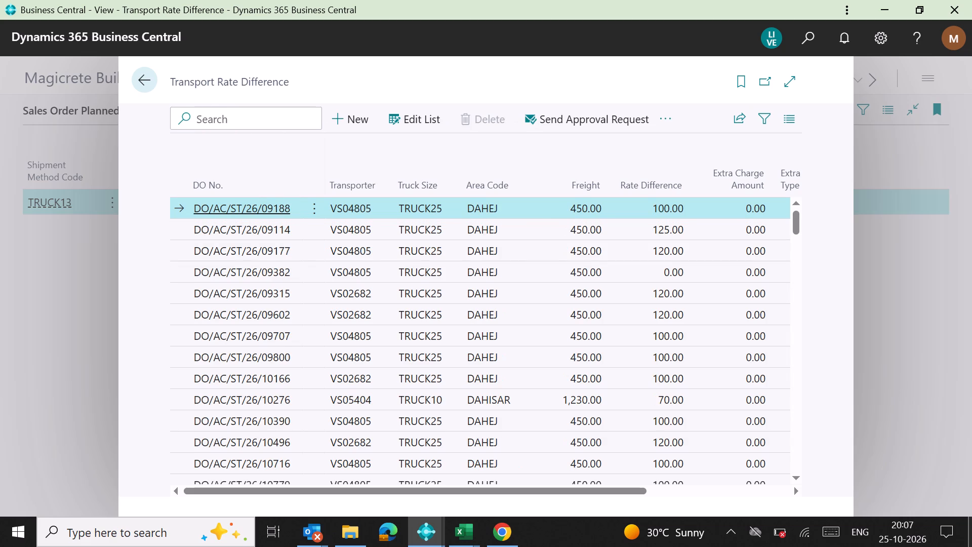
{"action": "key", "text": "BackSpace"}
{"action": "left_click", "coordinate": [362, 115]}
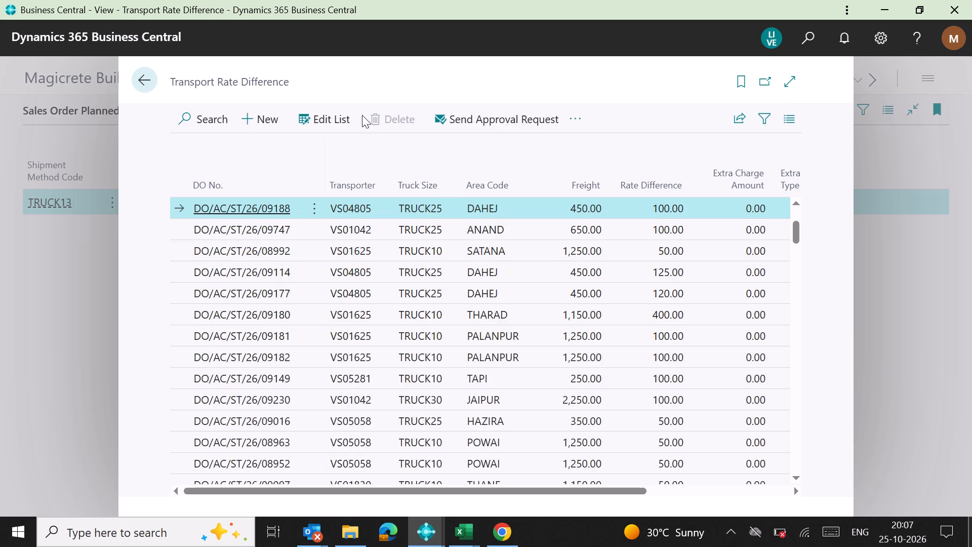
Add a new transport rate difference entry for Dahej order DO/AC/ST/27/11244, picked from the planned orders searched by dahej.
{"action": "left_click", "coordinate": [262, 121]}
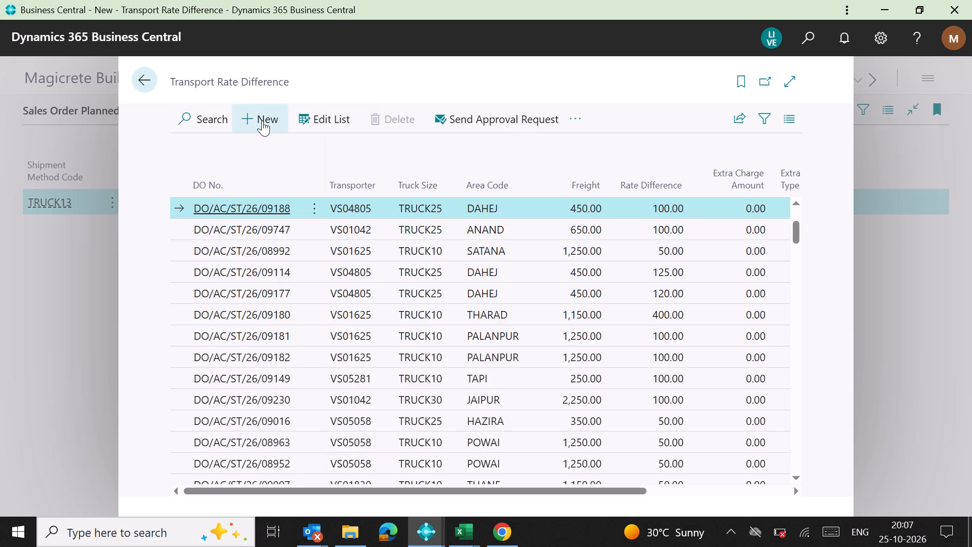
{"action": "left_click", "coordinate": [290, 212]}
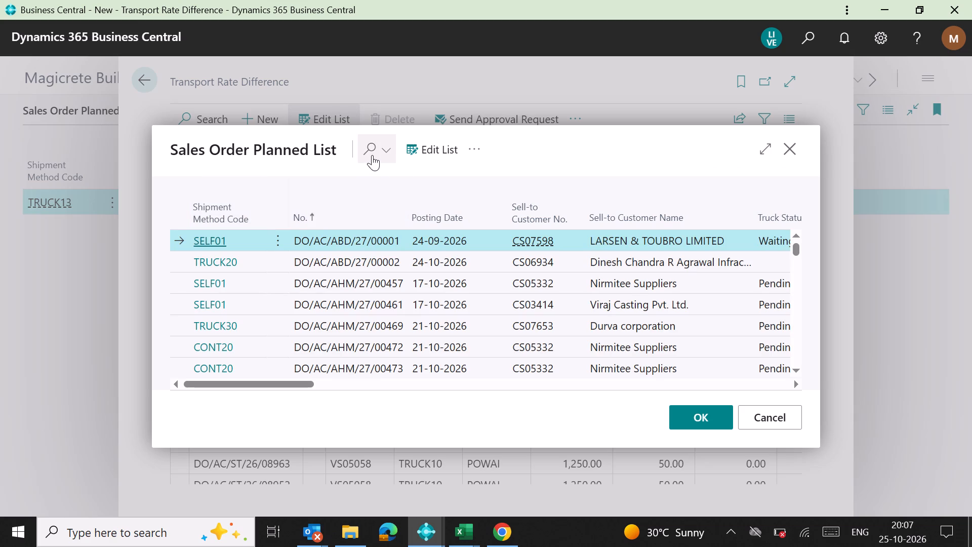
{"action": "left_click", "coordinate": [372, 150]}
{"action": "type", "text": "dahej"}
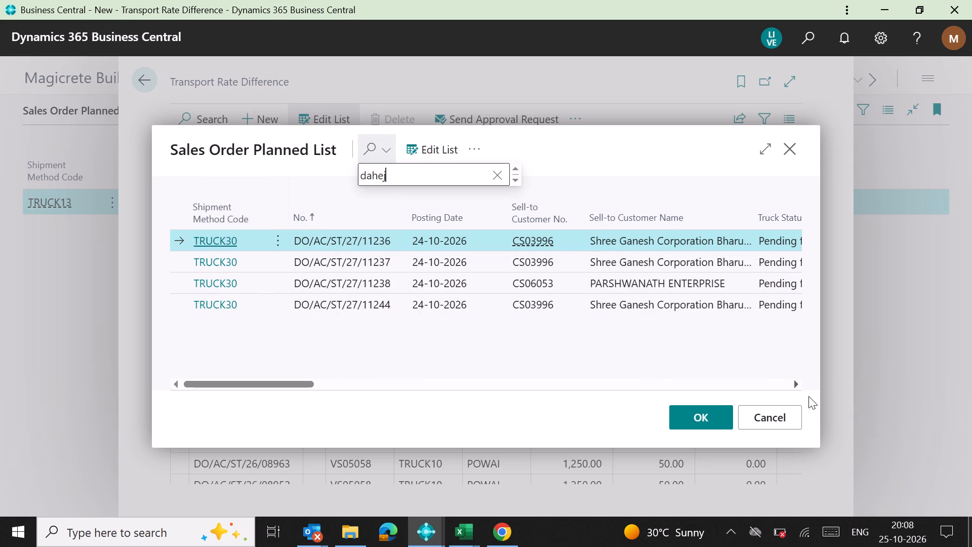
{"action": "left_click", "coordinate": [794, 384]}
{"action": "left_click", "coordinate": [794, 384]}
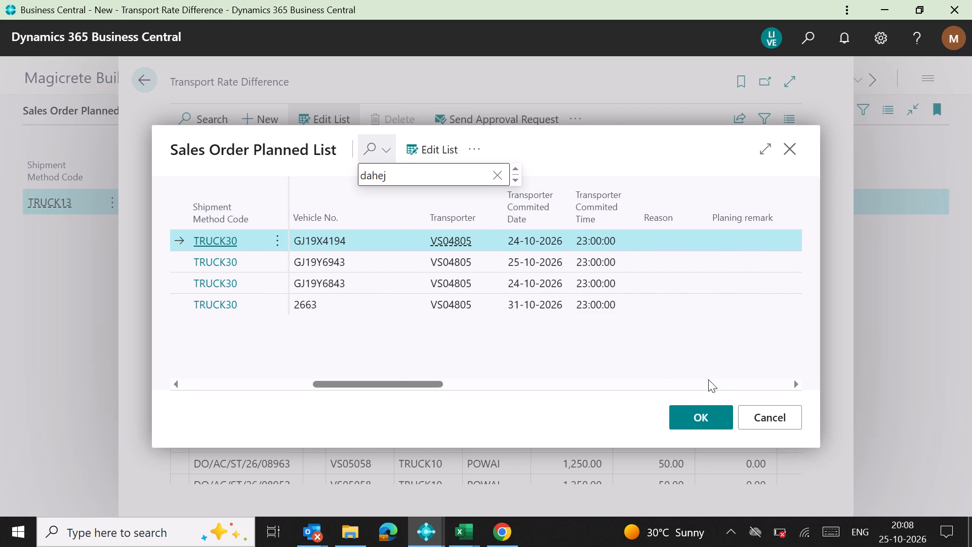
{"action": "left_click", "coordinate": [536, 306]}
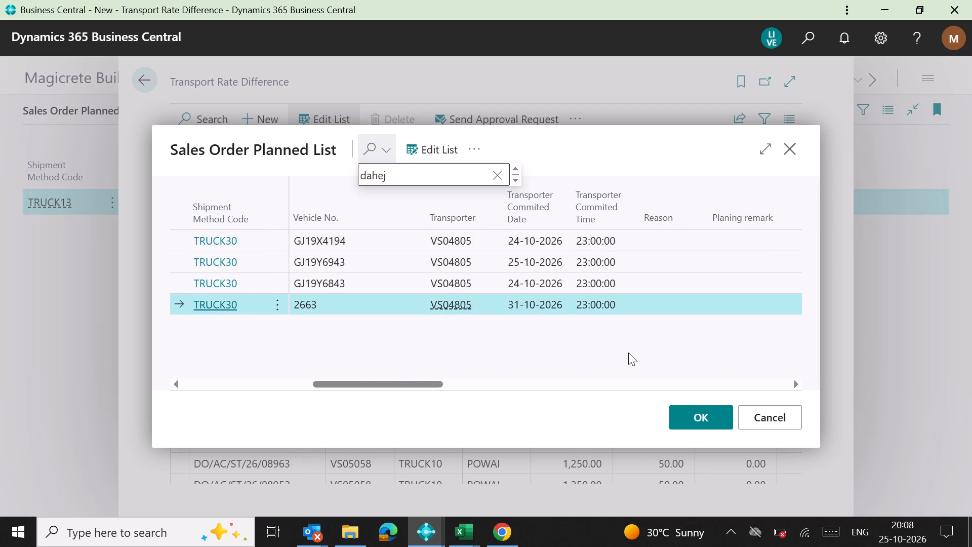
{"action": "left_click", "coordinate": [702, 418]}
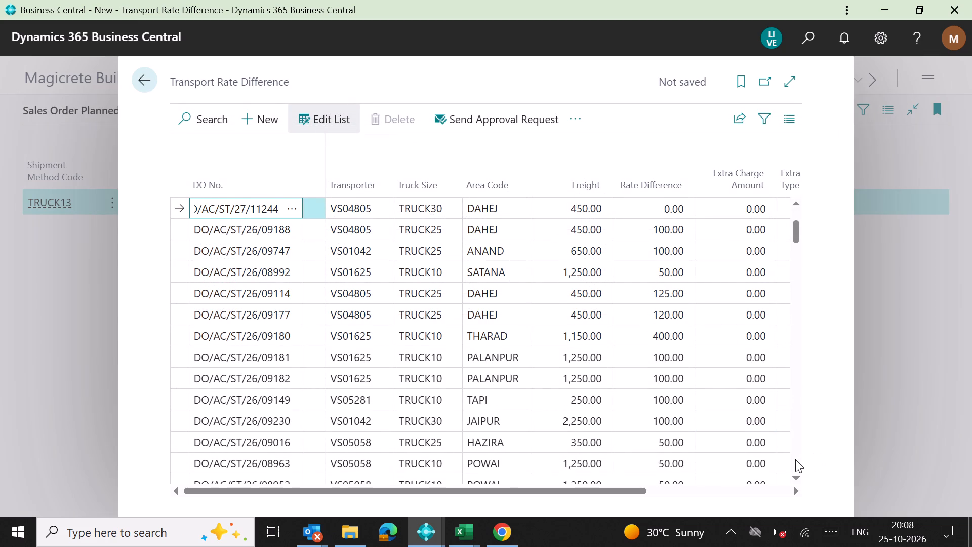
Look through the Transport Rate Difference entries towards the most recent ones.
{"action": "left_click", "coordinate": [795, 459]}
{"action": "left_click", "coordinate": [795, 461]}
{"action": "left_click_drag", "start_coordinate": [795, 461], "coordinate": [795, 468]}
{"action": "double_click", "coordinate": [795, 468]}
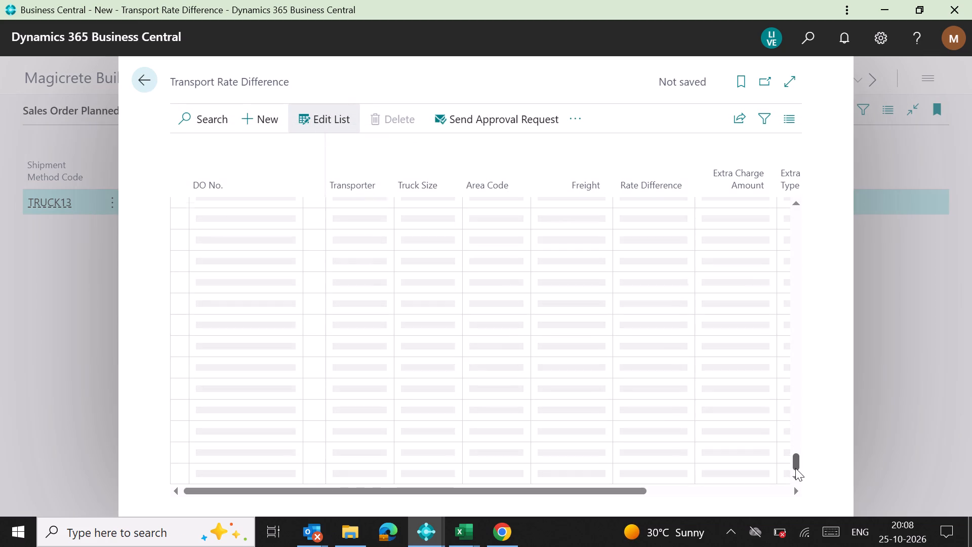
{"action": "left_click", "coordinate": [795, 468]}
{"action": "left_click", "coordinate": [795, 470]}
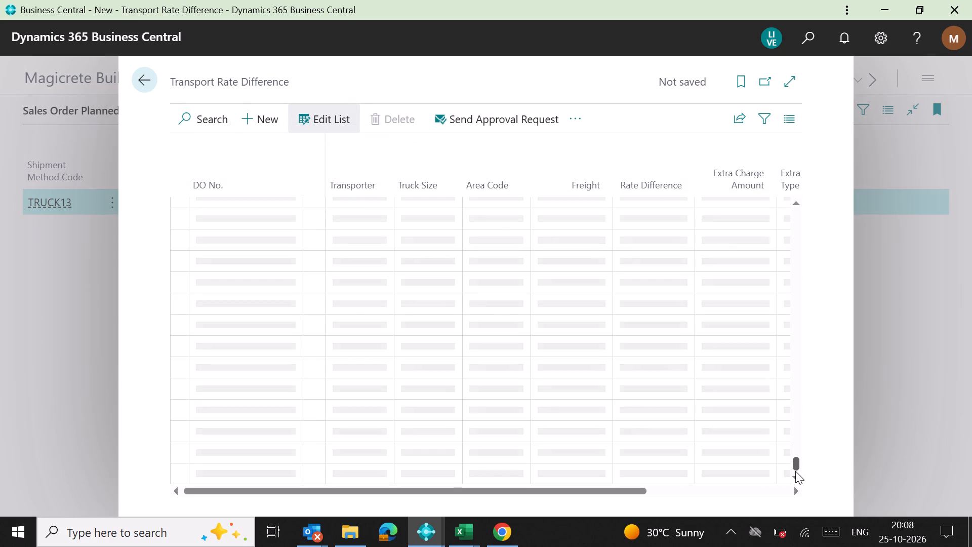
{"action": "left_click", "coordinate": [795, 473]}
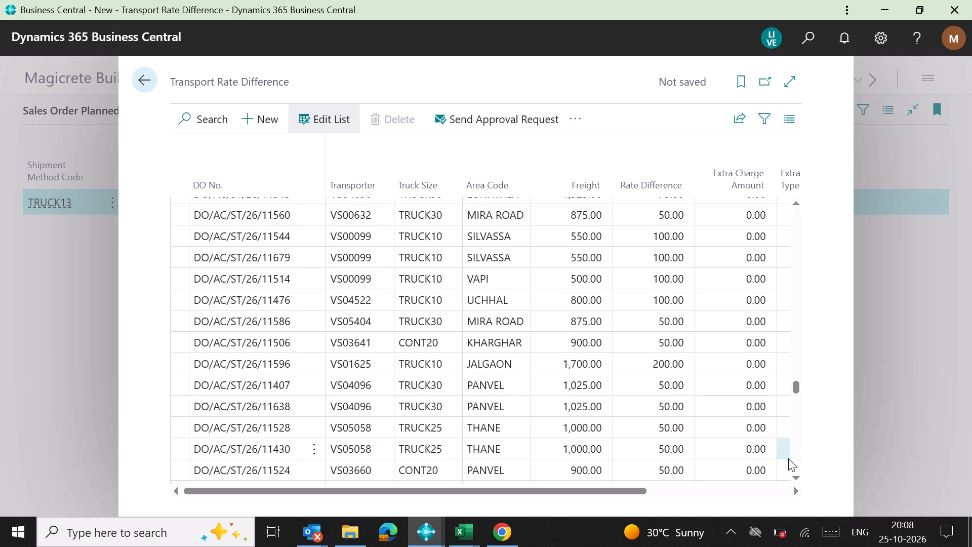
{"action": "left_click", "coordinate": [797, 472]}
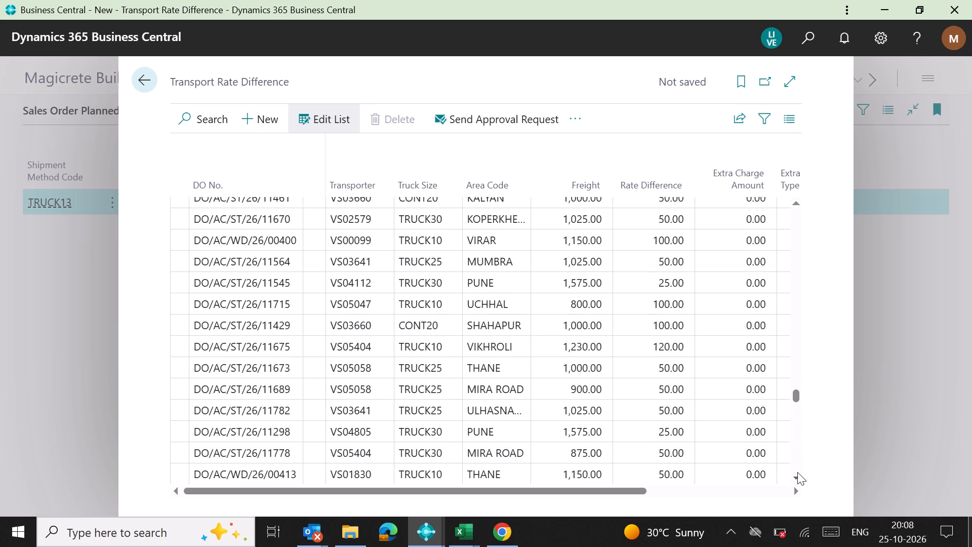
{"action": "left_click", "coordinate": [797, 472]}
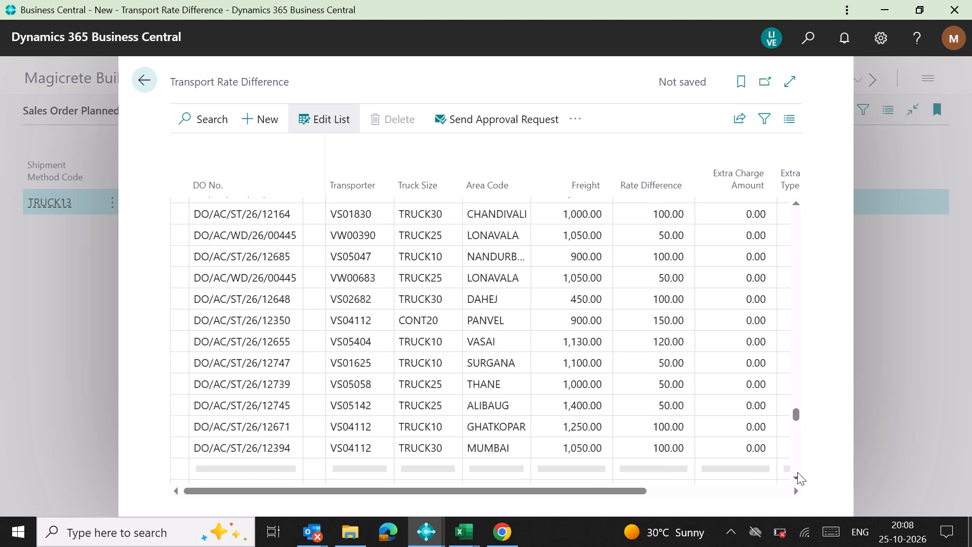
{"action": "double_click", "coordinate": [797, 472]}
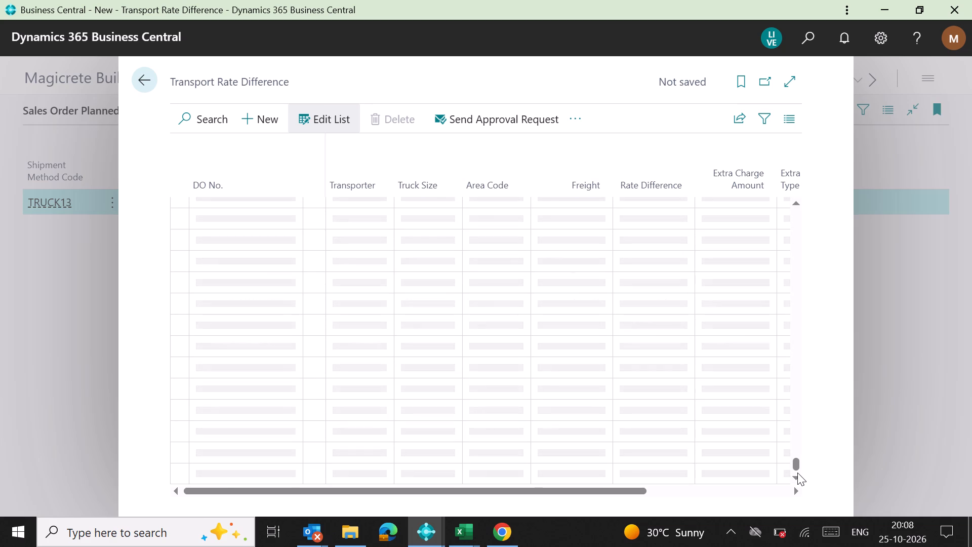
{"action": "left_click", "coordinate": [797, 473]}
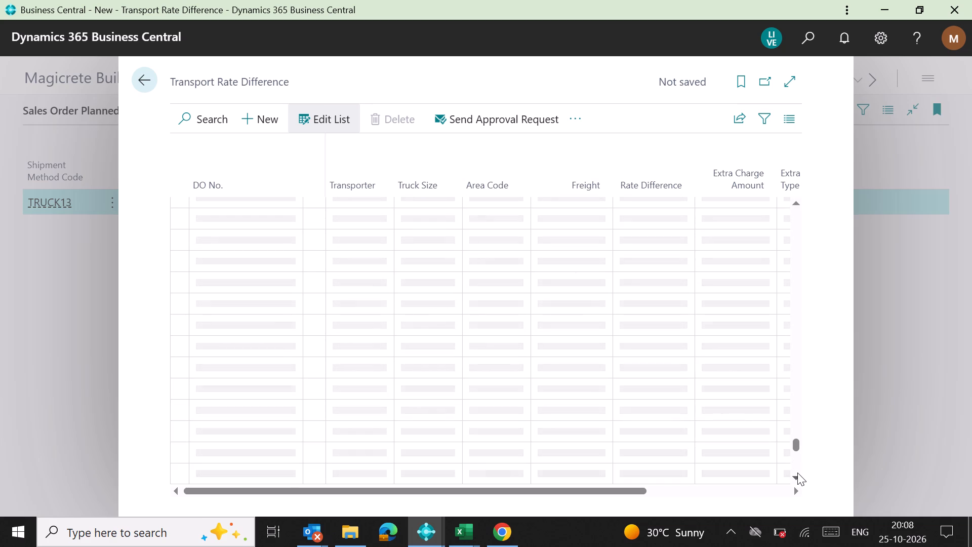
{"action": "double_click", "coordinate": [797, 473]}
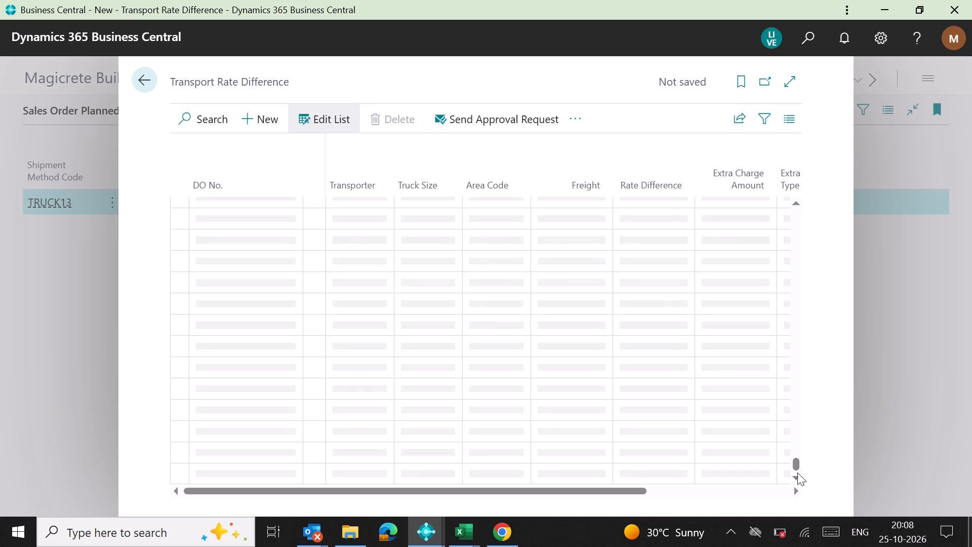
{"action": "double_click", "coordinate": [797, 476]}
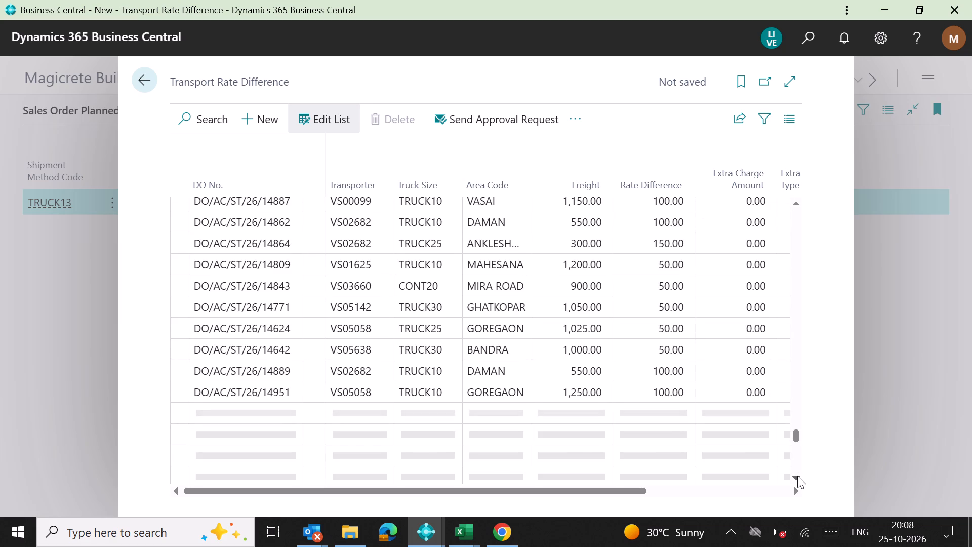
{"action": "double_click", "coordinate": [795, 468]}
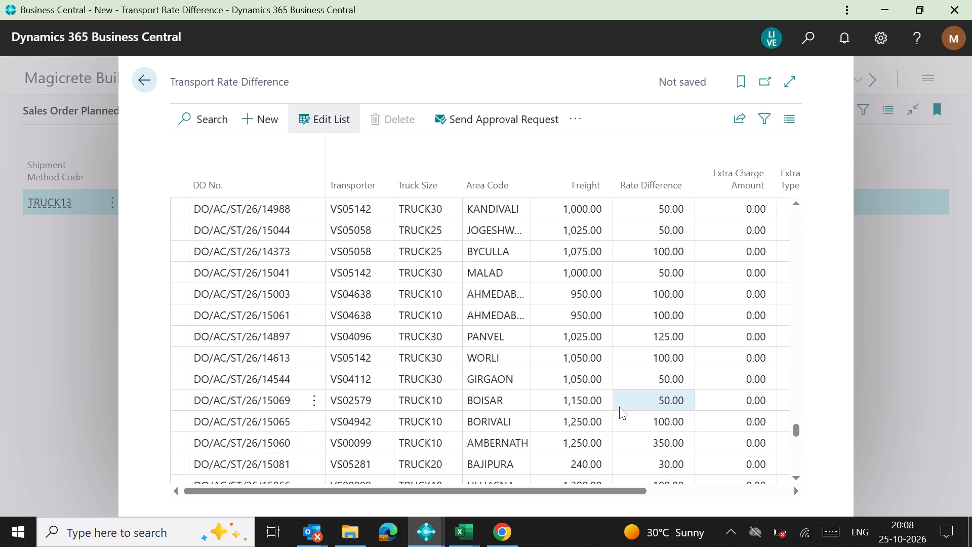
Search the Transport Rate Difference entries for dahej.
{"action": "left_click", "coordinate": [184, 119]}
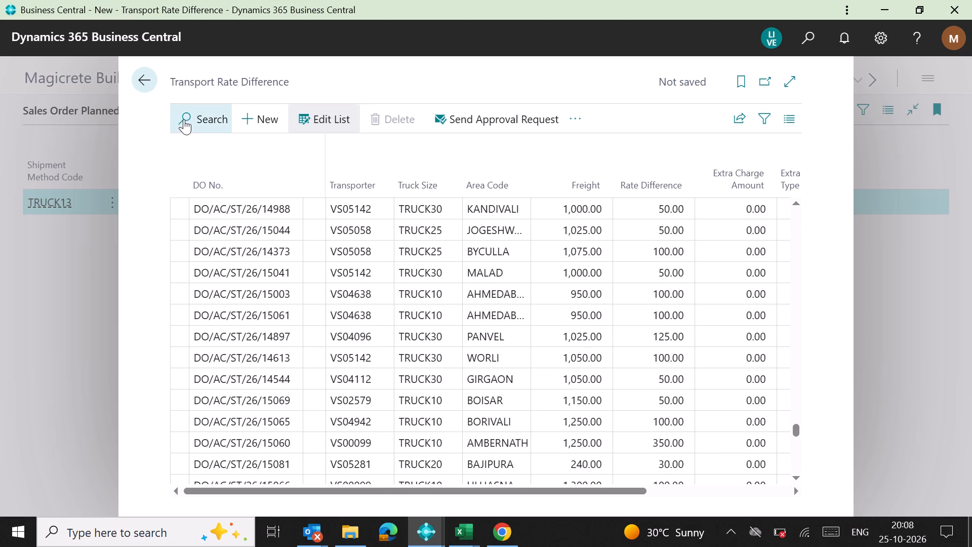
{"action": "type", "text": "dahe"}
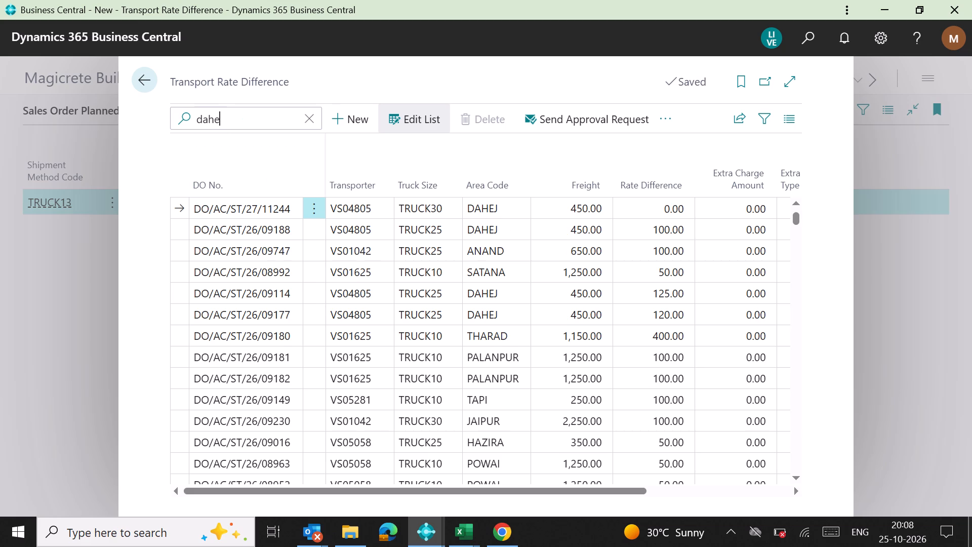
{"action": "key", "text": "j"}
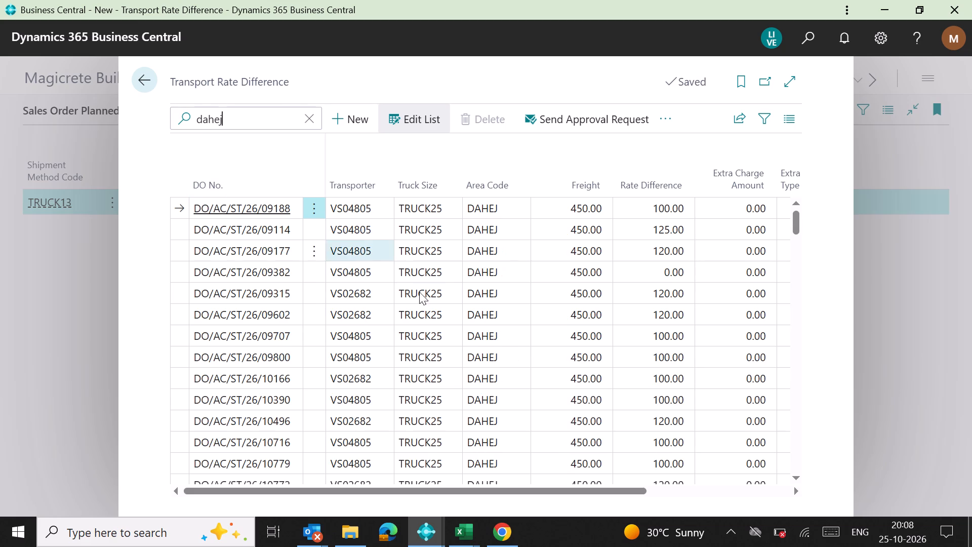
For order DO/AC/ST/27/11244, set the rate difference to 1, extra charge amount to 16 and extra charge type to Unloading.
{"action": "double_click", "coordinate": [800, 460]}
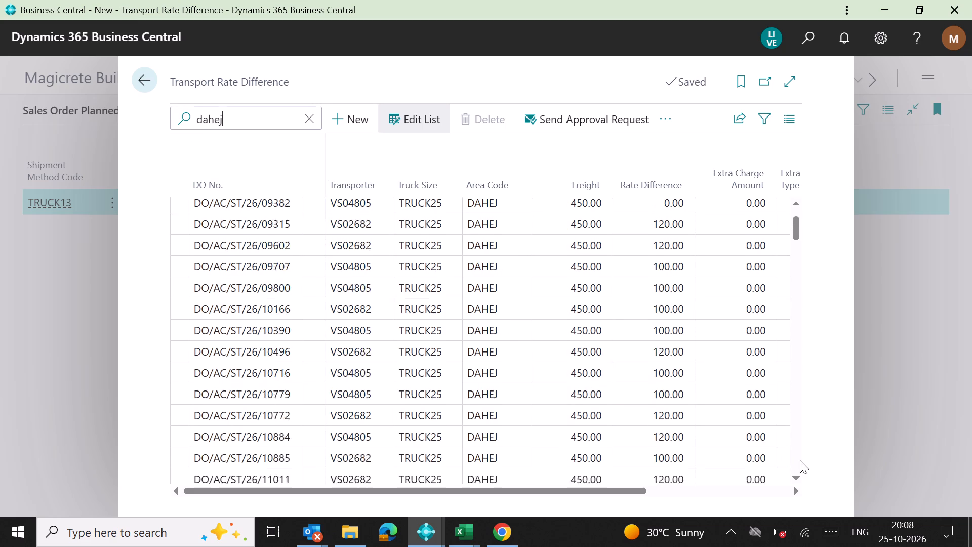
{"action": "triple_click", "coordinate": [800, 460]}
{"action": "left_click_drag", "start_coordinate": [800, 460], "coordinate": [801, 473]}
{"action": "triple_click", "coordinate": [792, 472]}
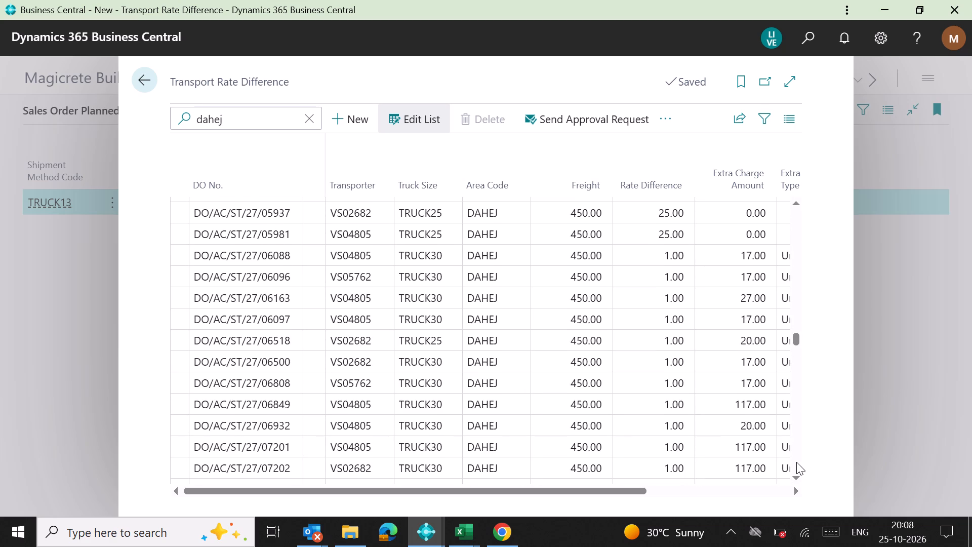
{"action": "left_click", "coordinate": [796, 462]}
{"action": "left_click_drag", "start_coordinate": [796, 463], "coordinate": [796, 473]}
{"action": "double_click", "coordinate": [796, 473]}
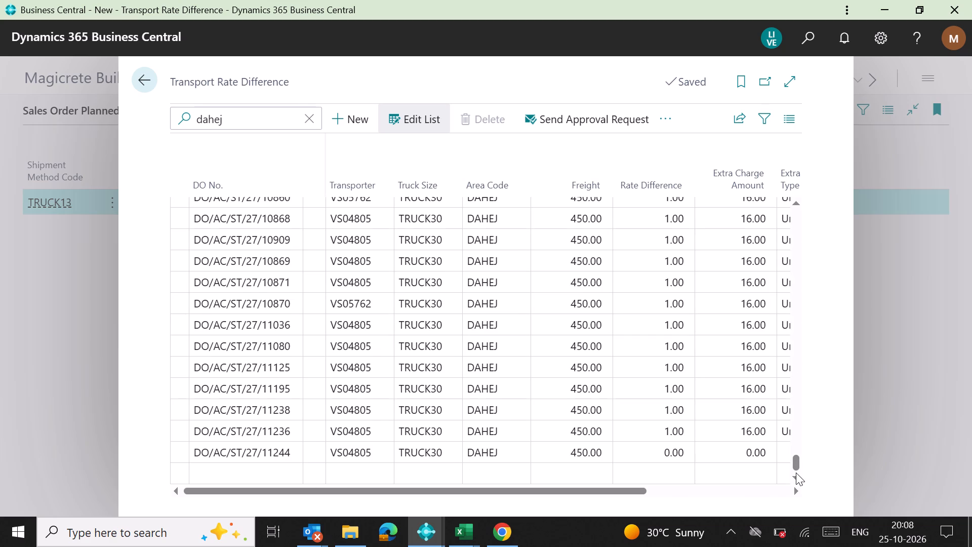
{"action": "triple_click", "coordinate": [662, 447]}
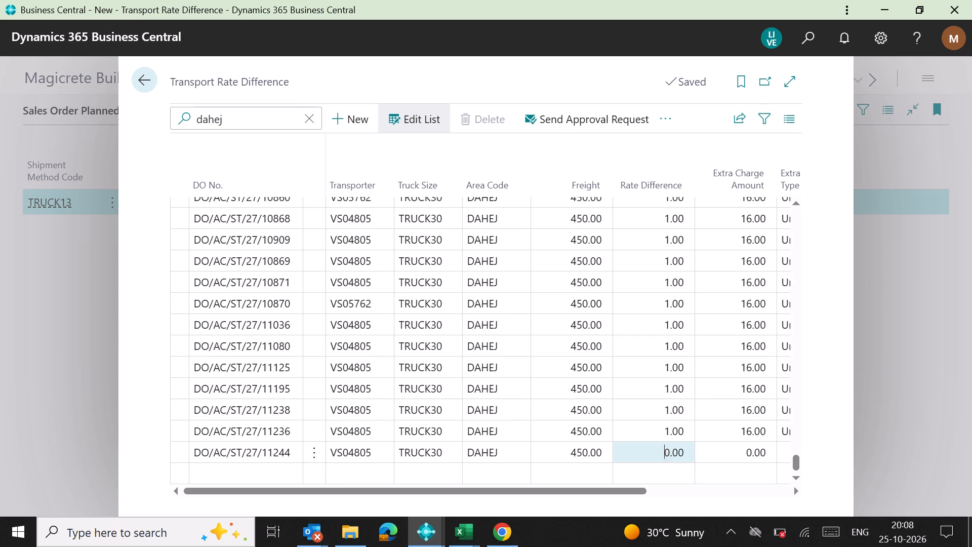
{"action": "key", "text": "1"}
{"action": "key", "text": "Right"}
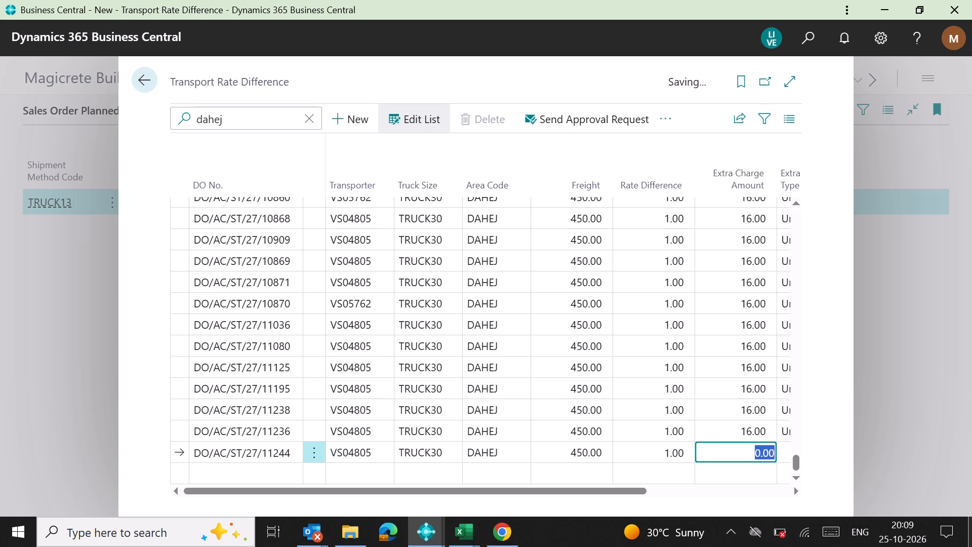
{"action": "type", "text": "16"}
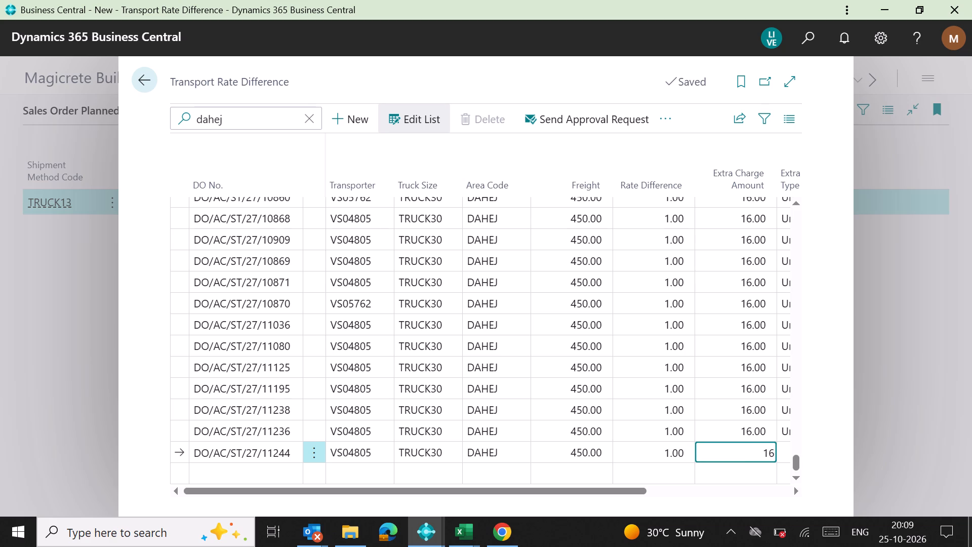
{"action": "key", "text": "Right"}
{"action": "type", "text": "un"}
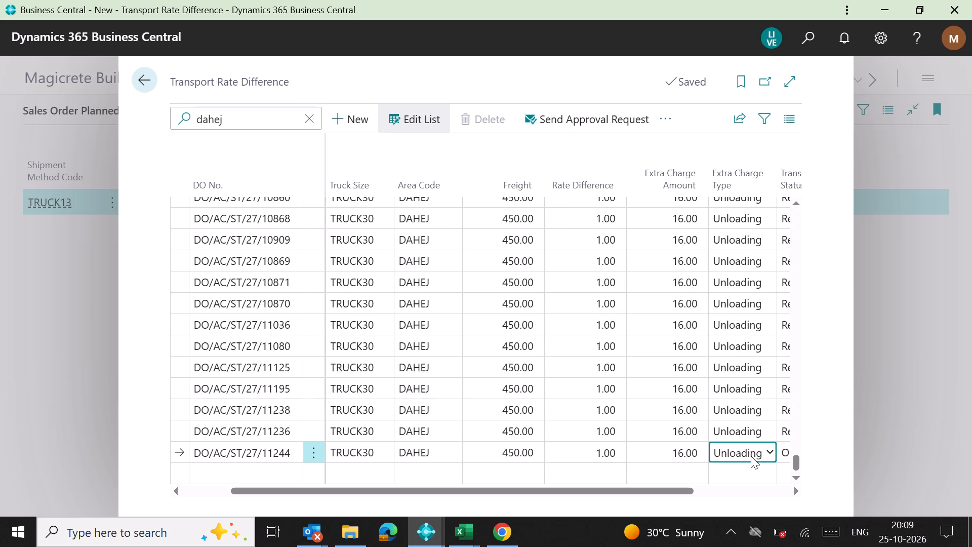
{"action": "key", "text": "Right"}
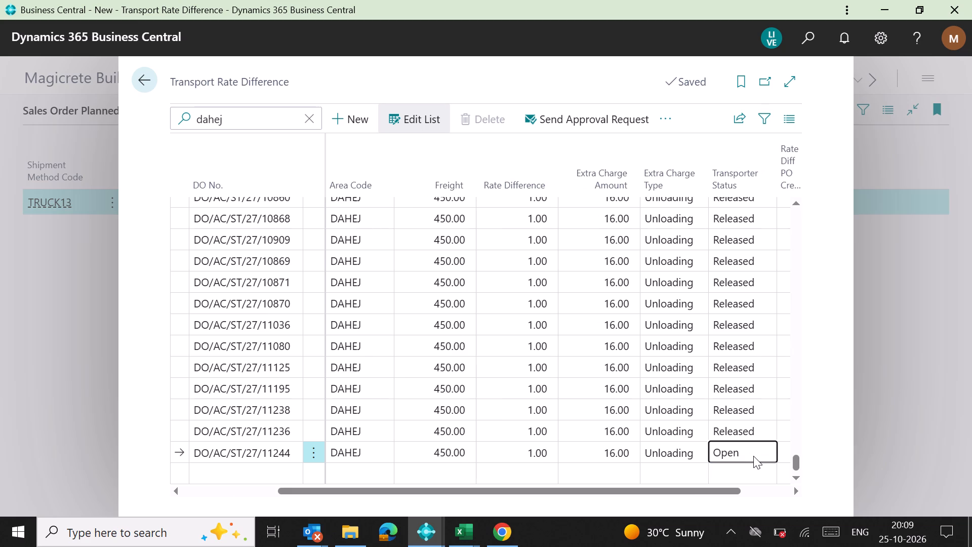
Send an approval request for the DO/AC/ST/27/11244 rate difference entry.
{"action": "left_click", "coordinate": [571, 112]}
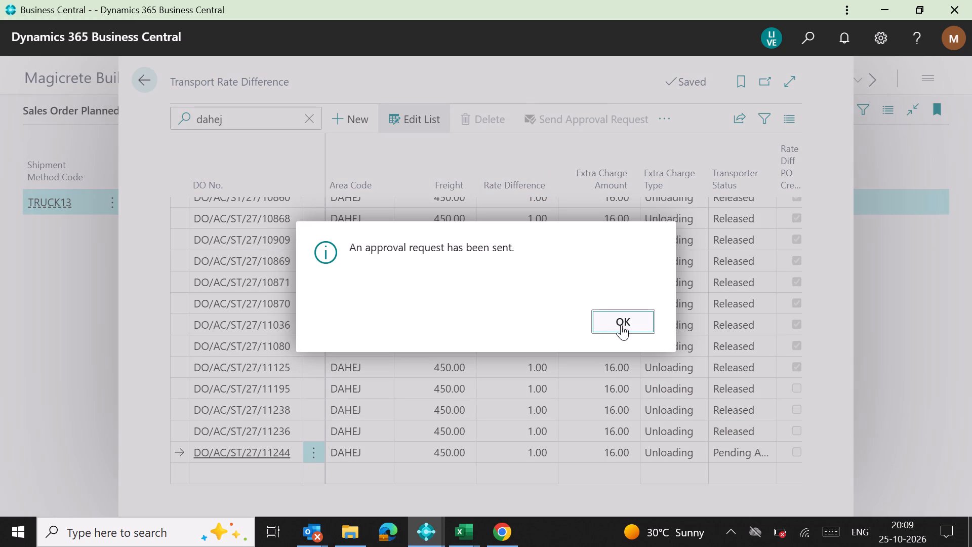
{"action": "left_click", "coordinate": [621, 325]}
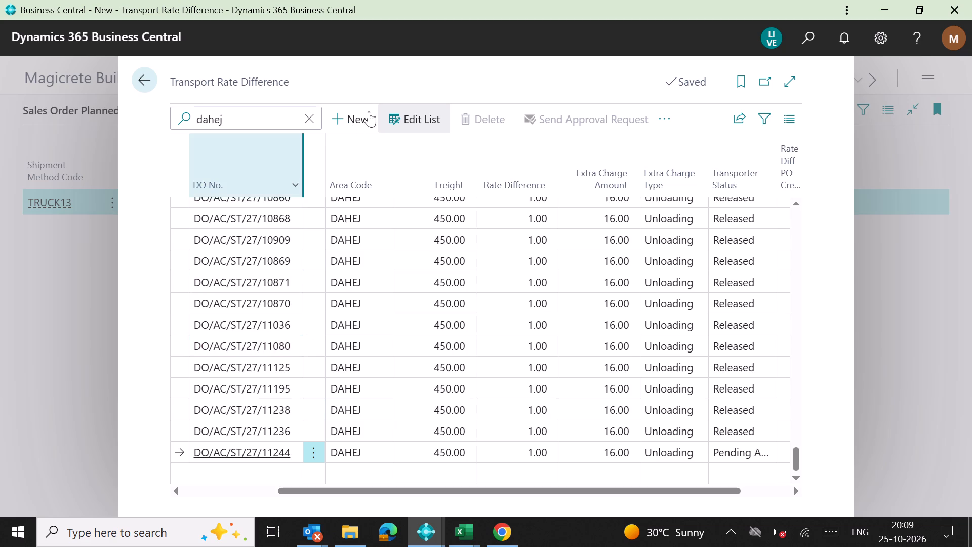
Add a new transport rate difference entry for order DO/AC/ST/27/11237, picked from the planned orders searched by 11237.
{"action": "left_click", "coordinate": [359, 122]}
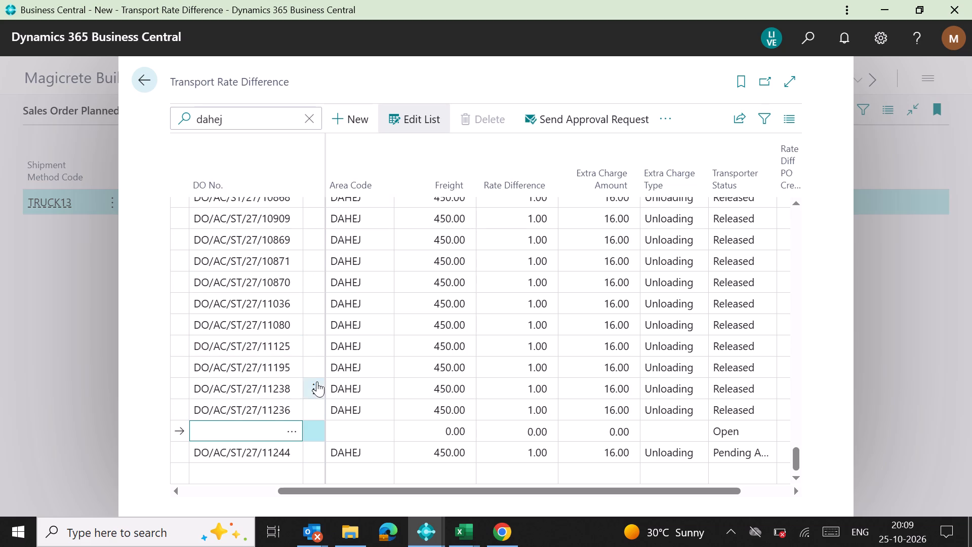
{"action": "left_click", "coordinate": [292, 432]}
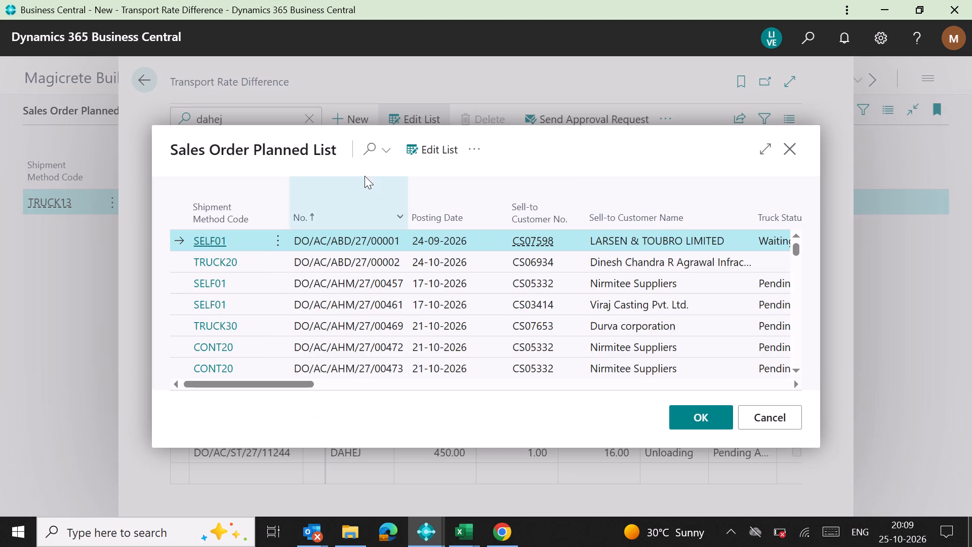
{"action": "left_click", "coordinate": [369, 150]}
{"action": "type", "text": "11237"}
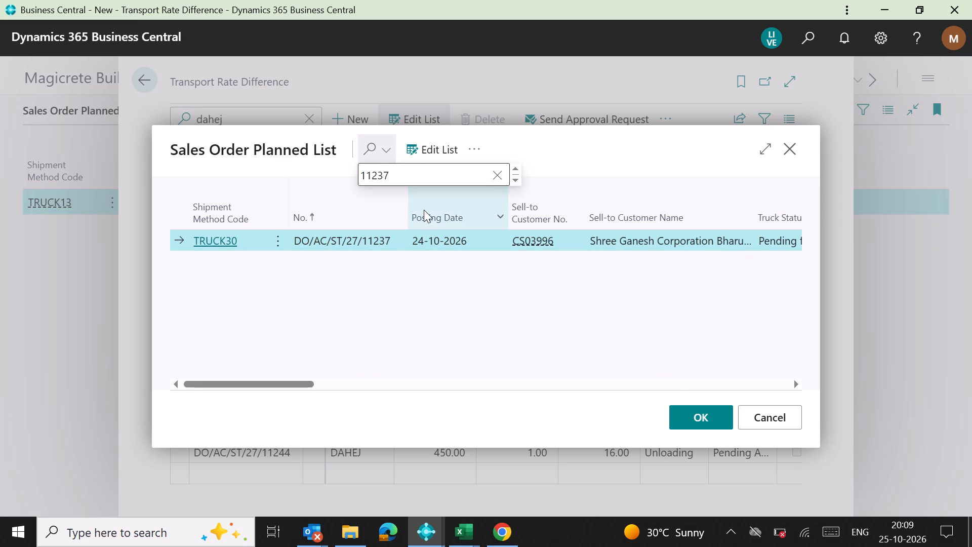
{"action": "left_click", "coordinate": [613, 240]}
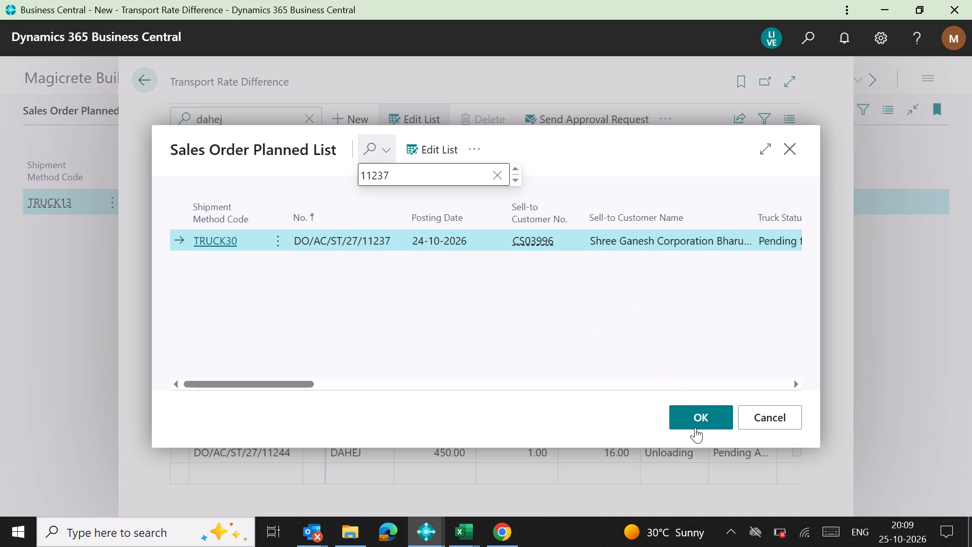
{"action": "left_click", "coordinate": [696, 416]}
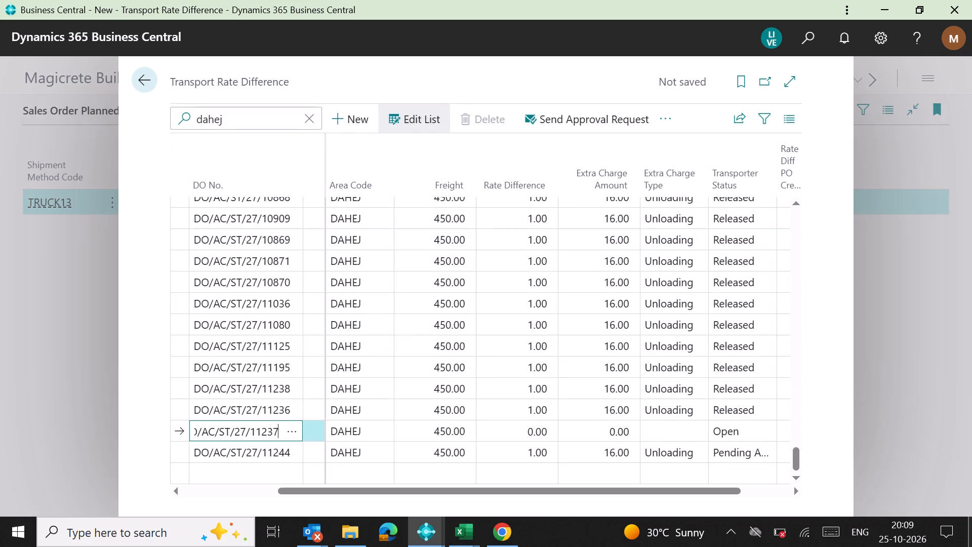
For order DO/AC/ST/27/11237, set the rate difference to 1, extra charge amount to 16 and extra charge type to Unloading.
{"action": "triple_click", "coordinate": [517, 434]}
{"action": "key", "text": "1"}
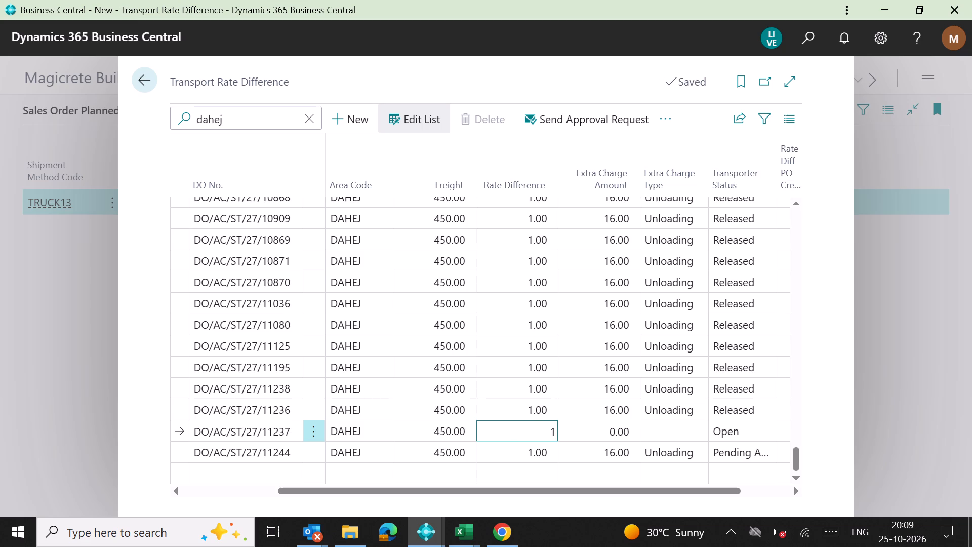
{"action": "key", "text": "Right"}
{"action": "key", "text": "1"}
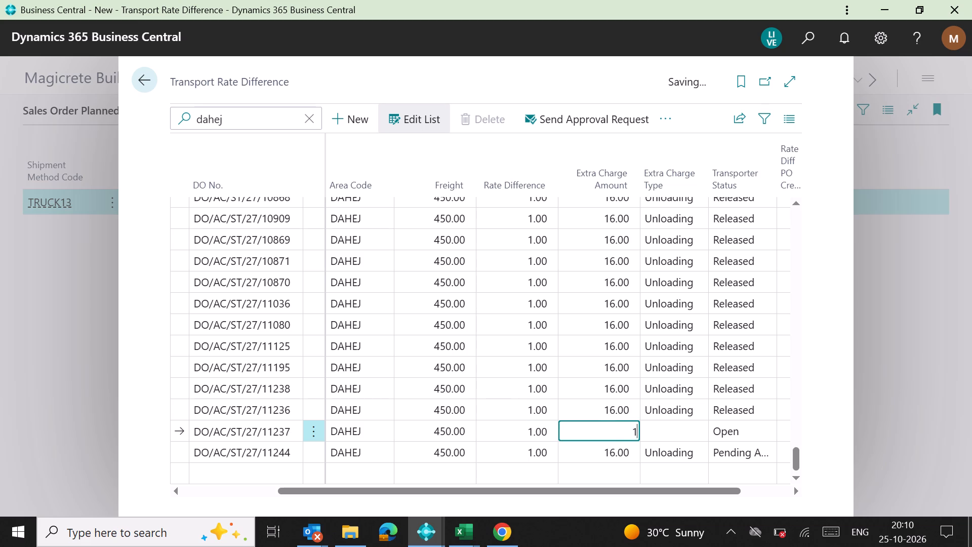
{"action": "key", "text": "6"}
{"action": "key", "text": "Right"}
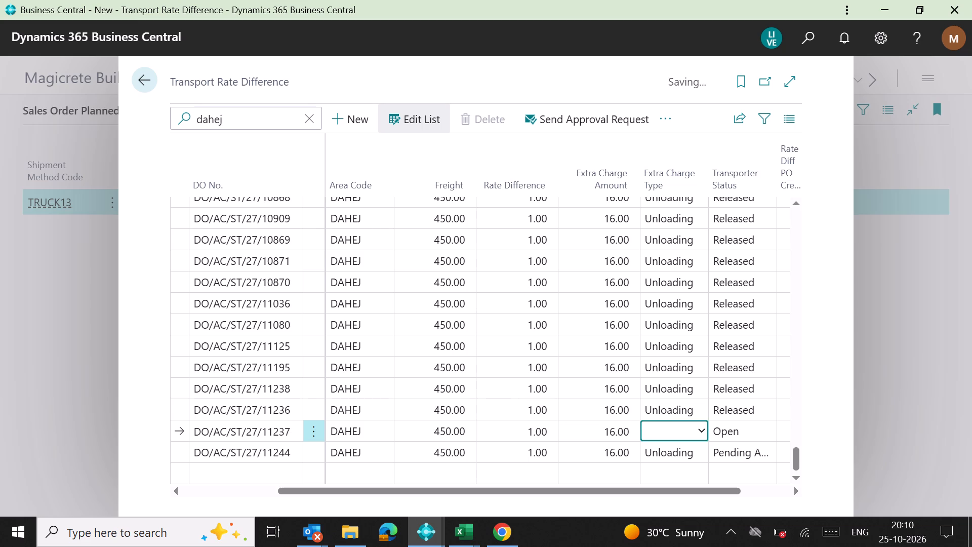
{"action": "left_click", "coordinate": [701, 431]}
{"action": "left_click", "coordinate": [690, 375]}
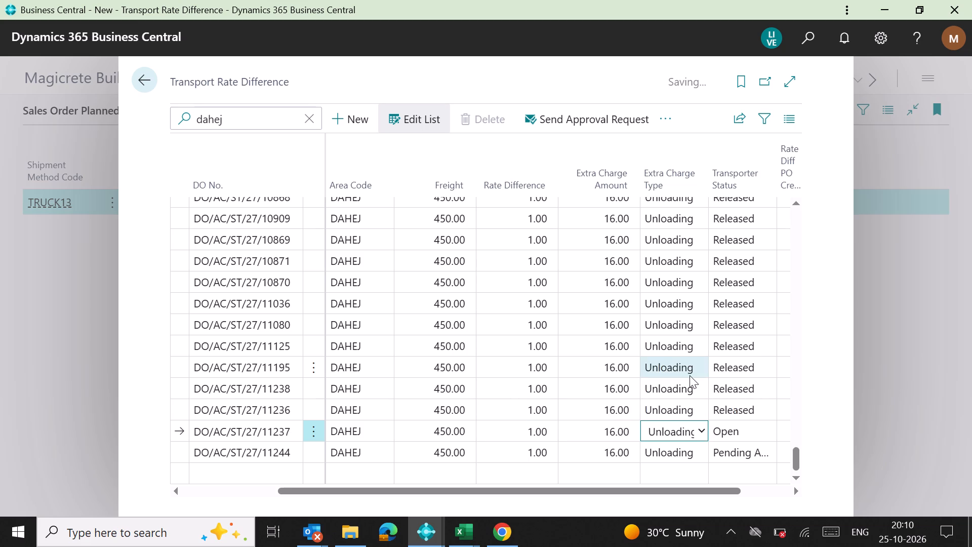
Send an approval request for the DO/AC/ST/27/11237 entry and return to the Sales Order Planned List.
{"action": "left_click", "coordinate": [593, 120]}
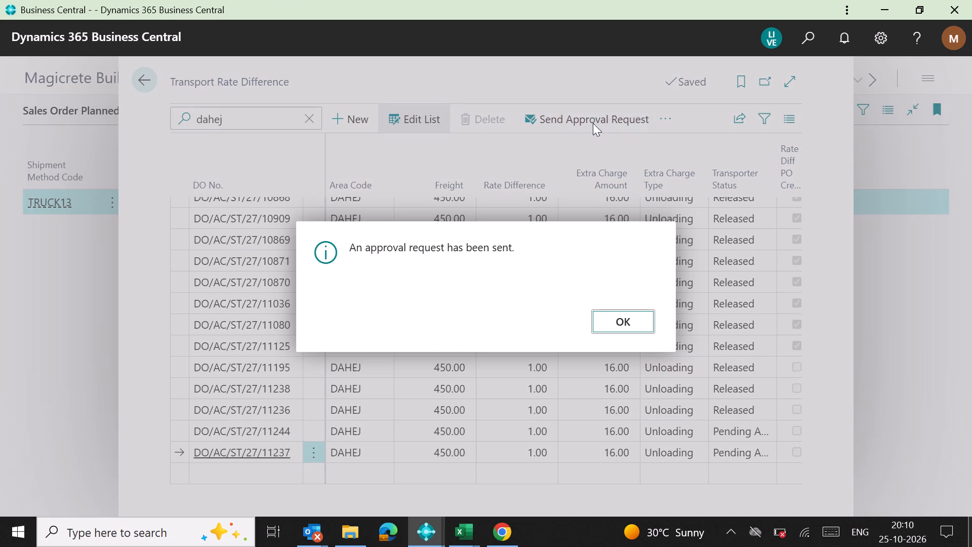
{"action": "left_click", "coordinate": [612, 328]}
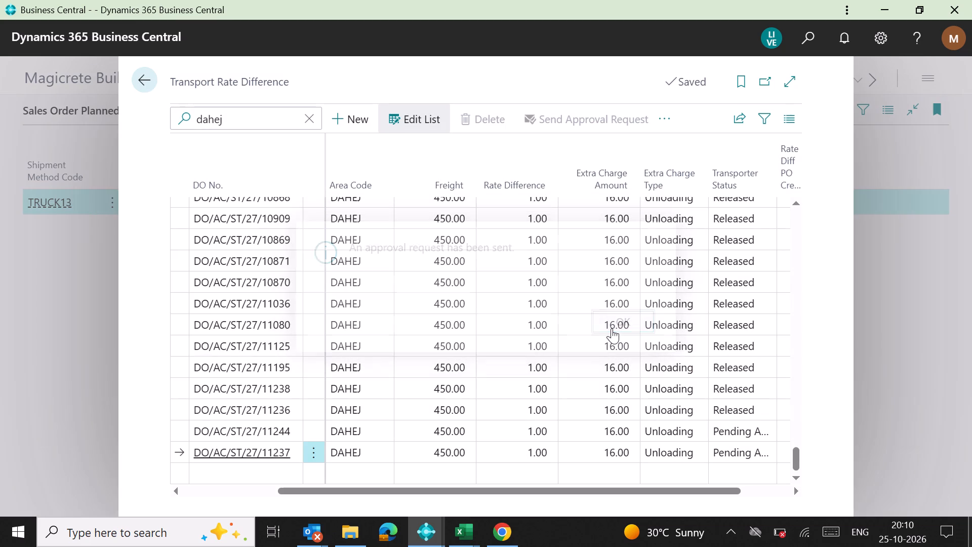
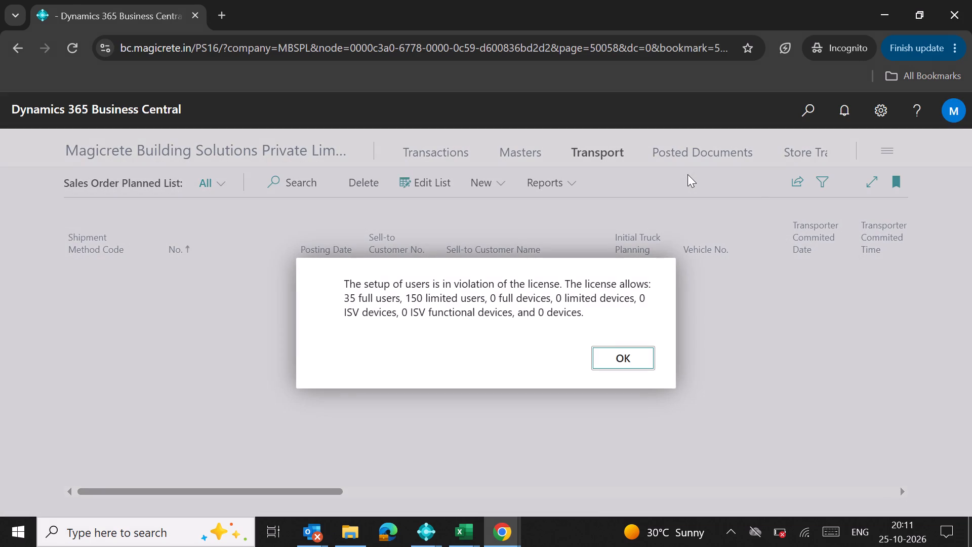
Dismiss the licence notice and open the Transport Rate Difference list by searching for "rate dif".
{"action": "left_click", "coordinate": [627, 361]}
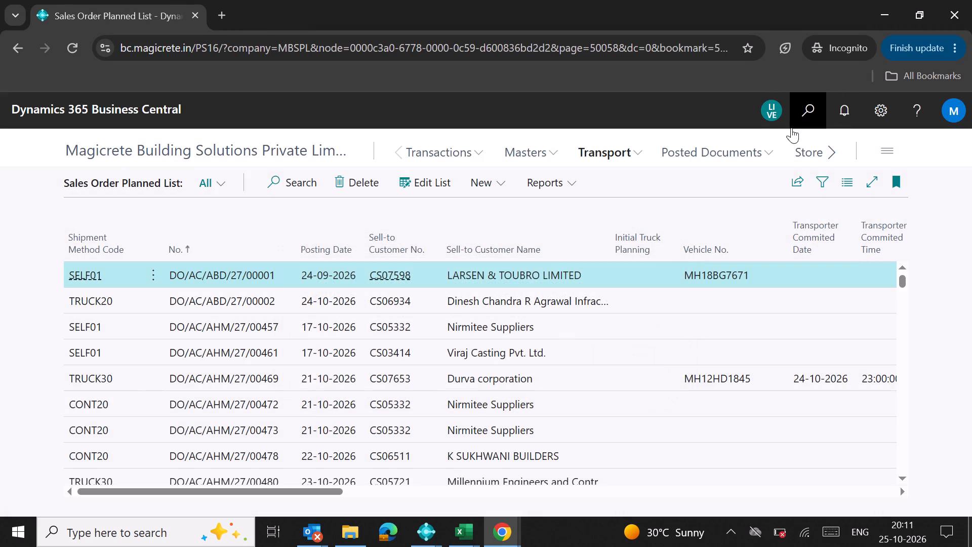
{"action": "left_click", "coordinate": [808, 108]}
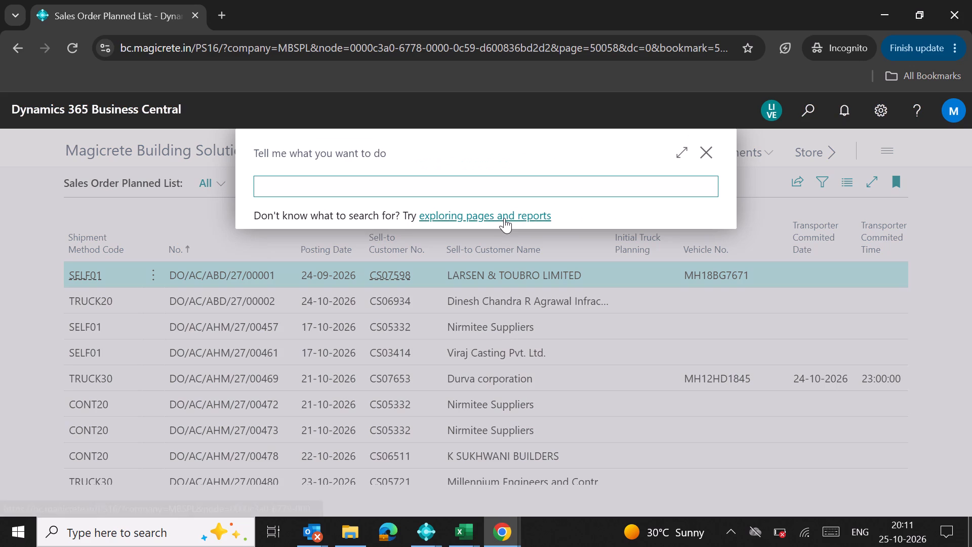
{"action": "left_click", "coordinate": [501, 186]}
{"action": "type", "text": "rate dif"}
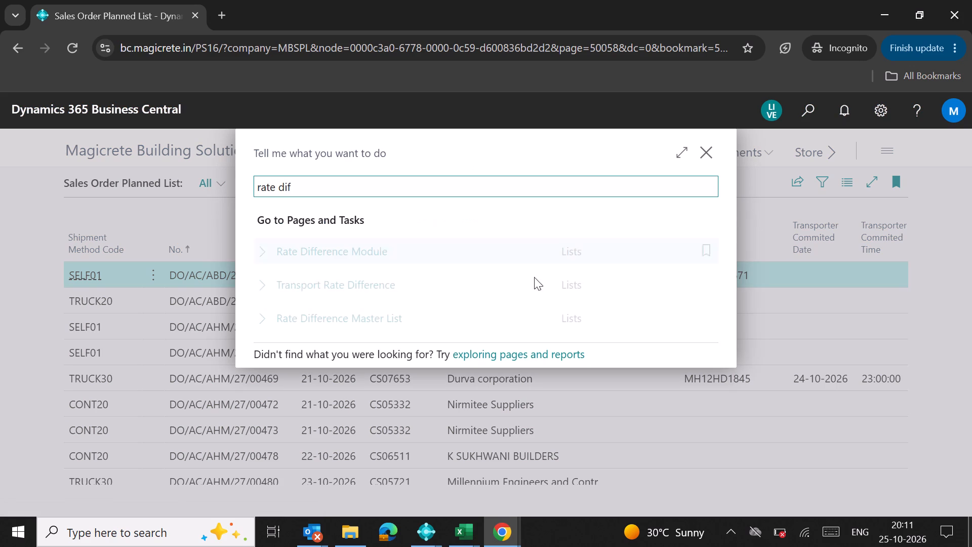
{"action": "left_click", "coordinate": [507, 282]}
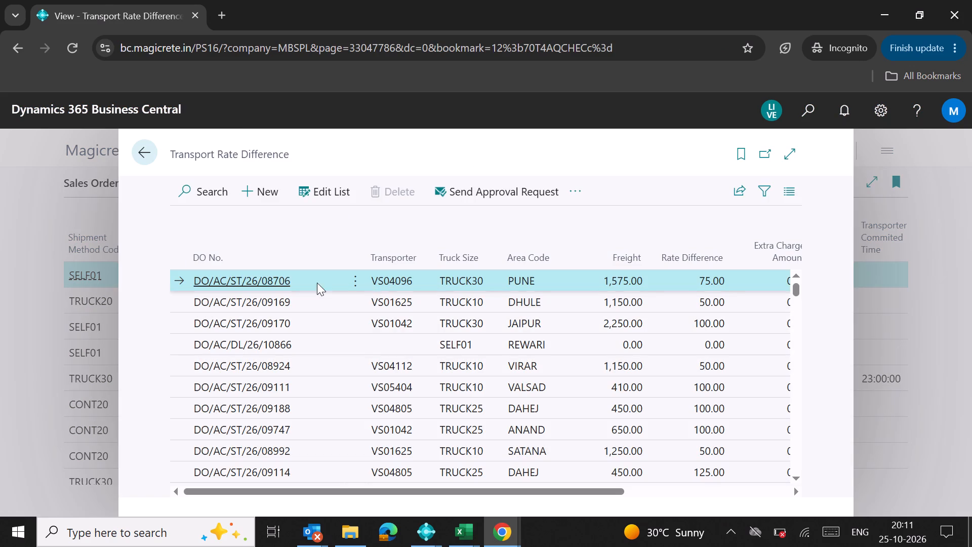
Search the transport rate differences for "dahej" and look through the matching entries towards the newer DO/AC/ST/27 orders.
{"action": "left_click", "coordinate": [185, 189]}
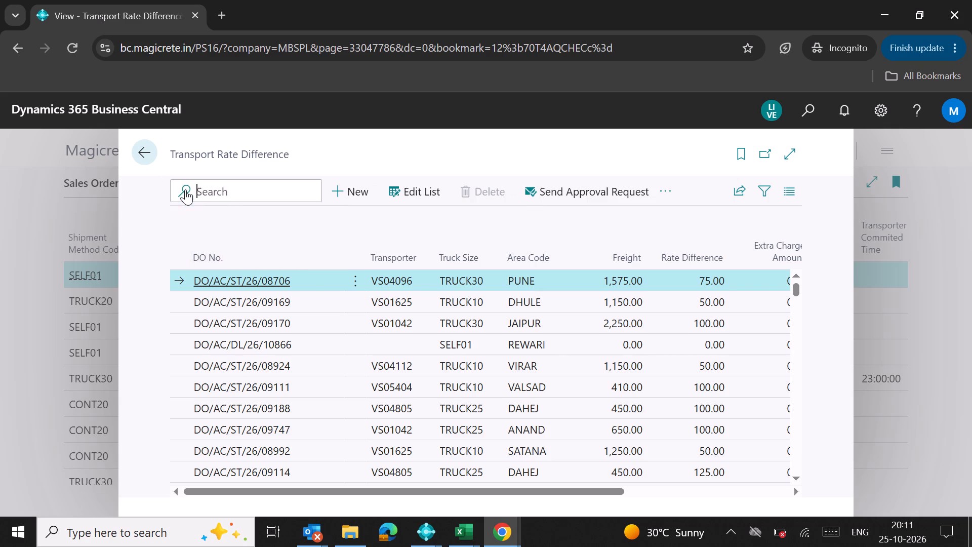
{"action": "type", "text": "dahej"}
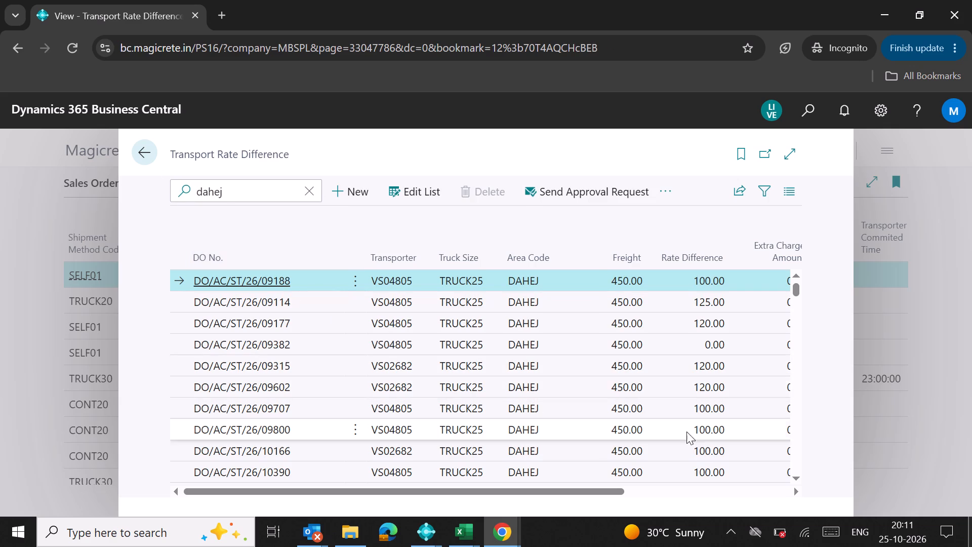
{"action": "triple_click", "coordinate": [799, 459]}
{"action": "triple_click", "coordinate": [799, 459]}
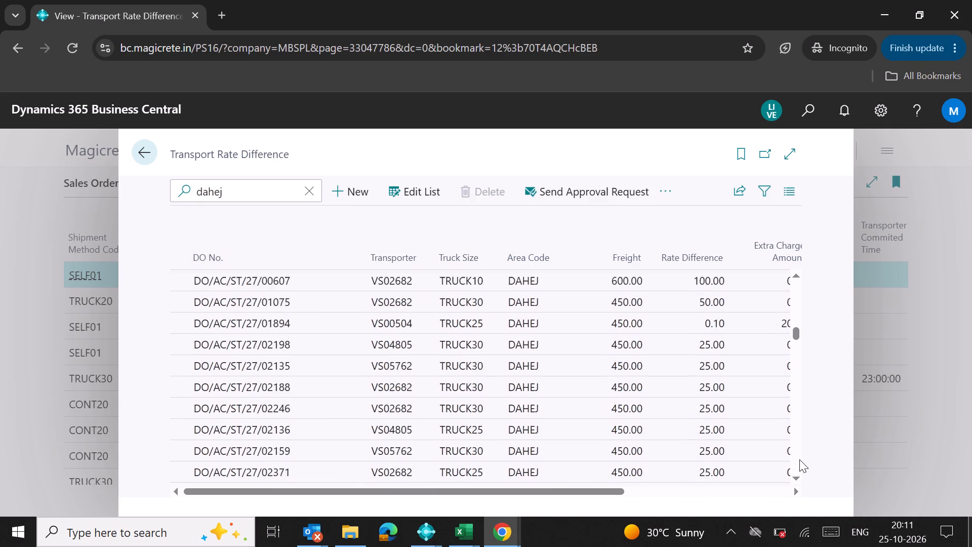
{"action": "left_click", "coordinate": [799, 459]}
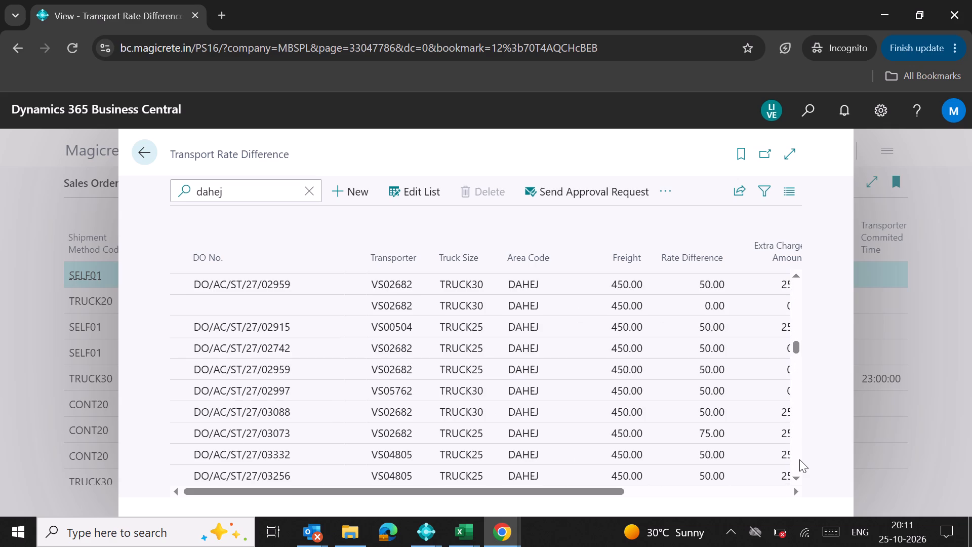
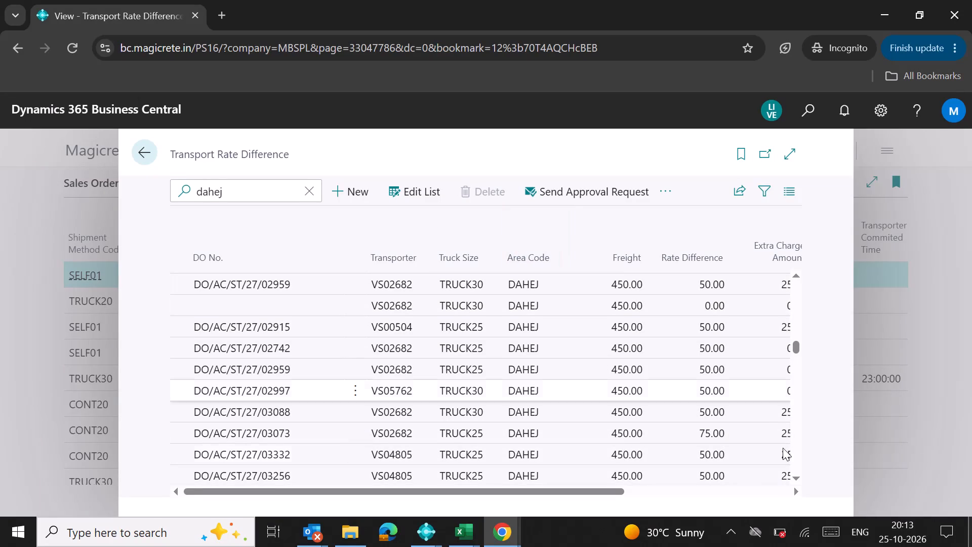
Approve the pending transport rate difference entry for DO/AC/ST/27/11244 at the end of the Dahej list.
{"action": "left_click", "coordinate": [798, 441]}
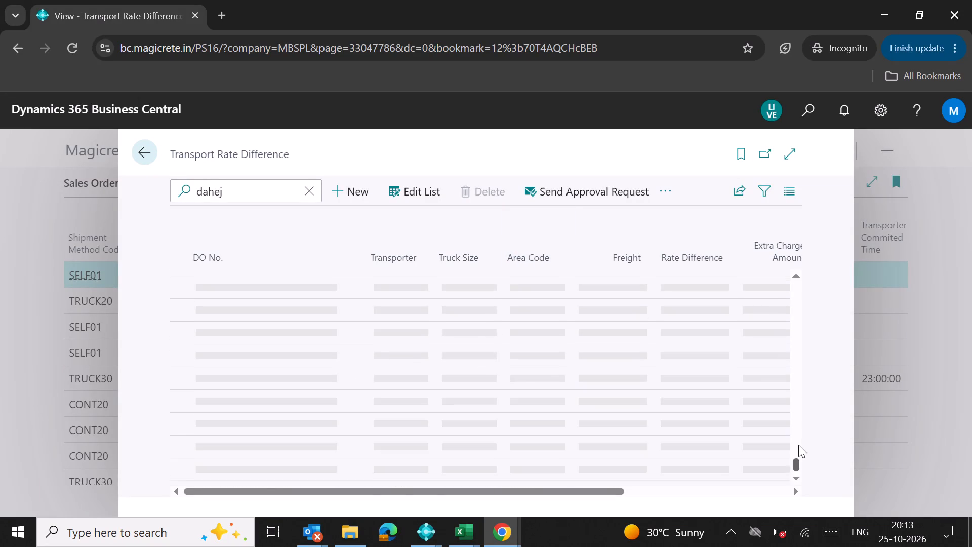
{"action": "left_click_drag", "start_coordinate": [798, 445], "coordinate": [796, 460]}
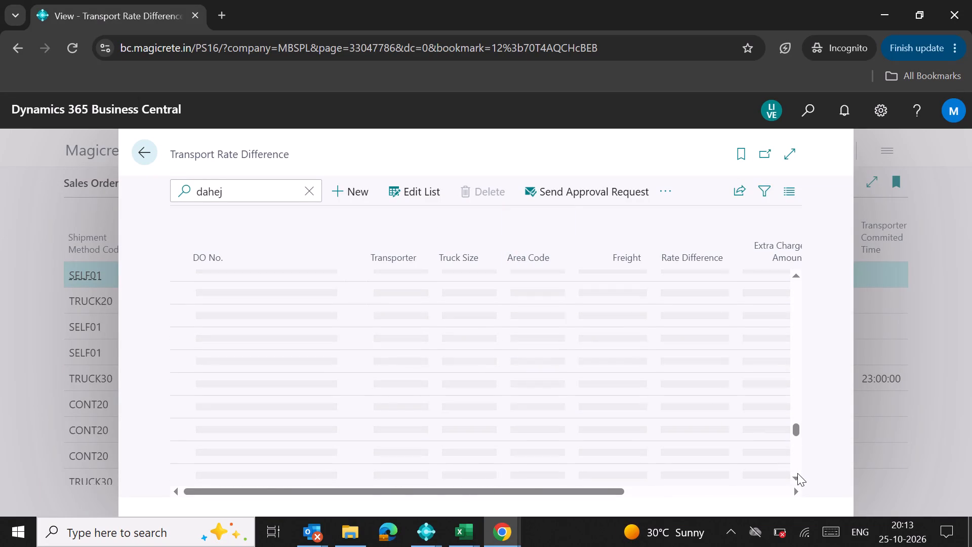
{"action": "left_click", "coordinate": [797, 473]}
{"action": "double_click", "coordinate": [798, 476]}
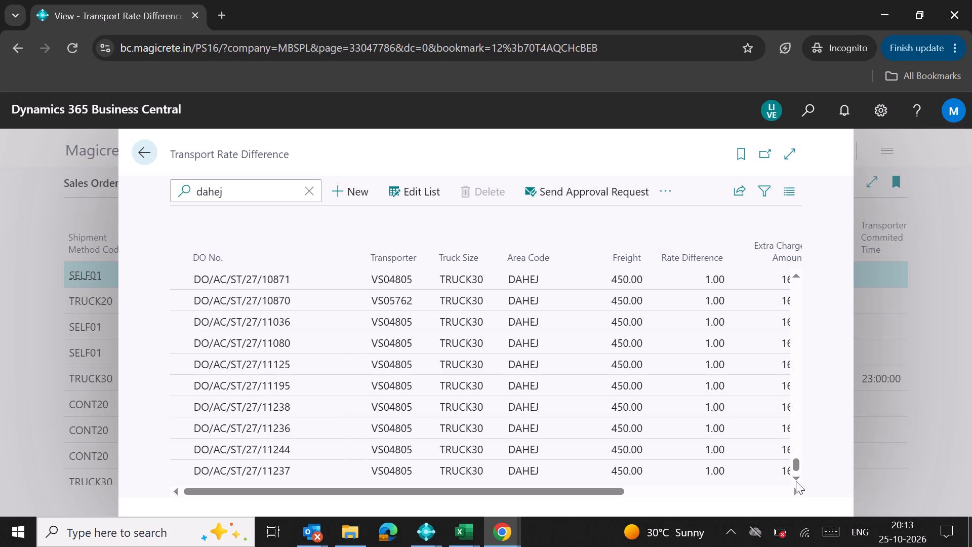
{"action": "left_click", "coordinate": [795, 490]}
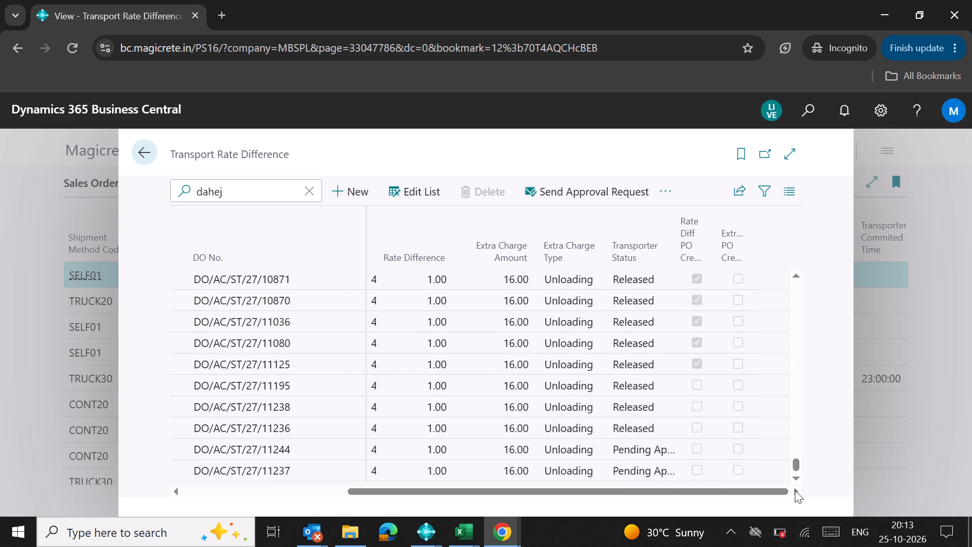
{"action": "left_click", "coordinate": [647, 452]}
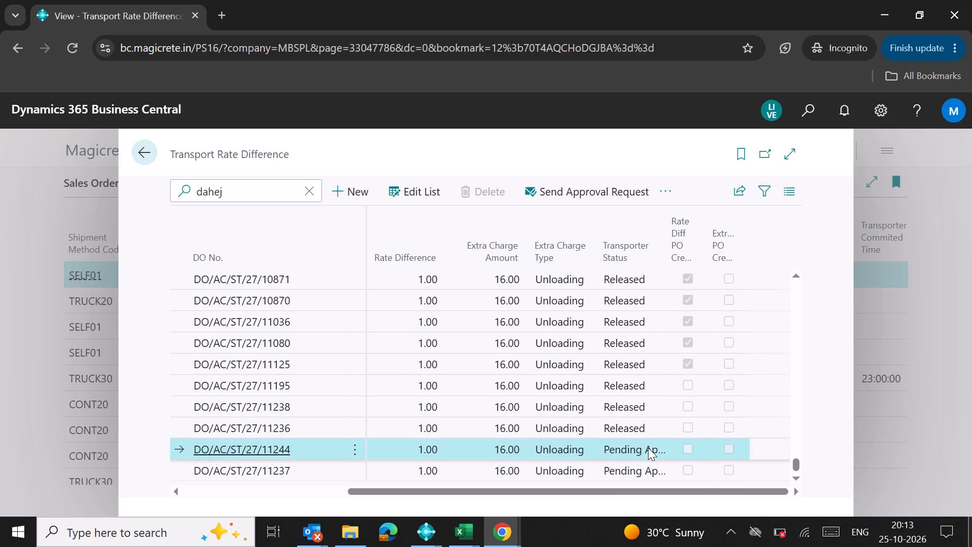
{"action": "left_click", "coordinate": [667, 191]}
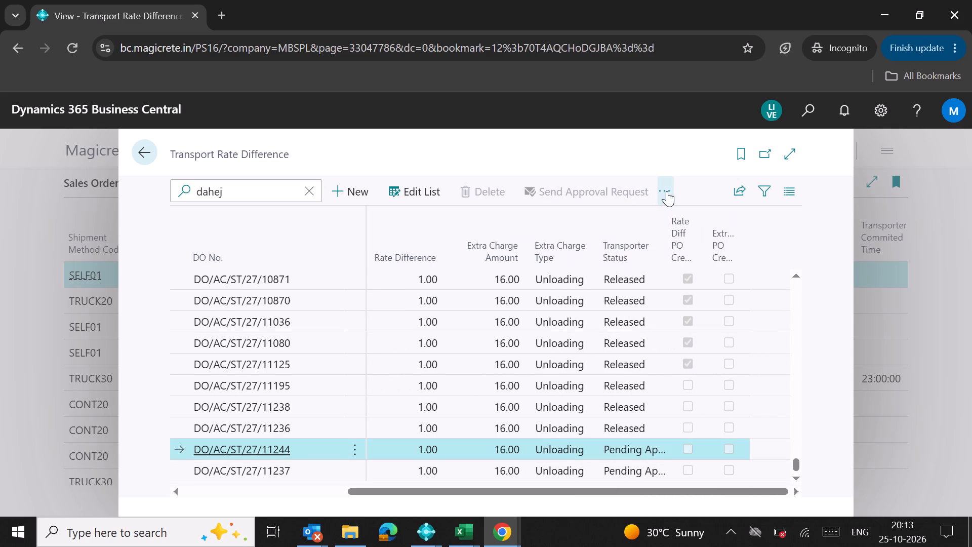
{"action": "left_click", "coordinate": [601, 276]}
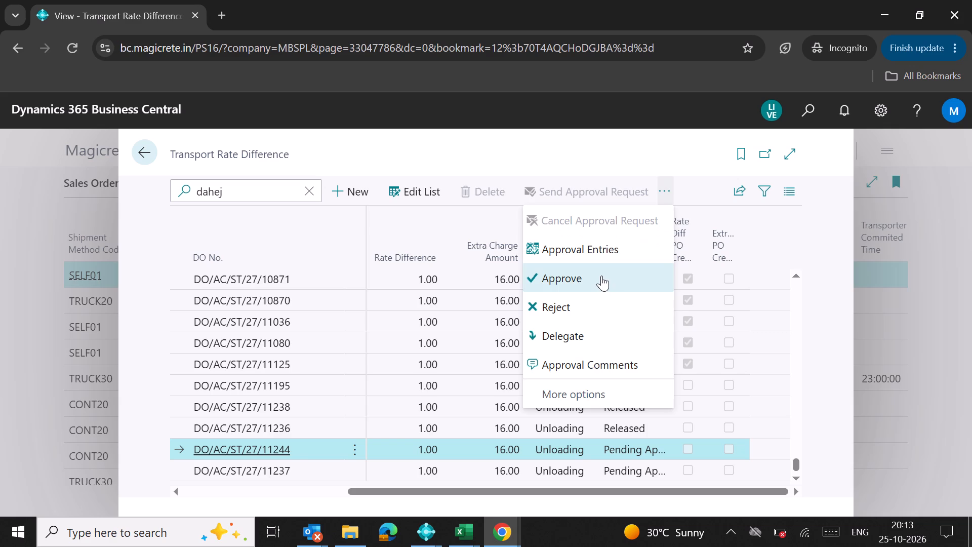
Approve the pending transport rate difference entry for DO/AC/ST/27/11237 and close the Transport Rate Difference list.
{"action": "left_click", "coordinate": [629, 474]}
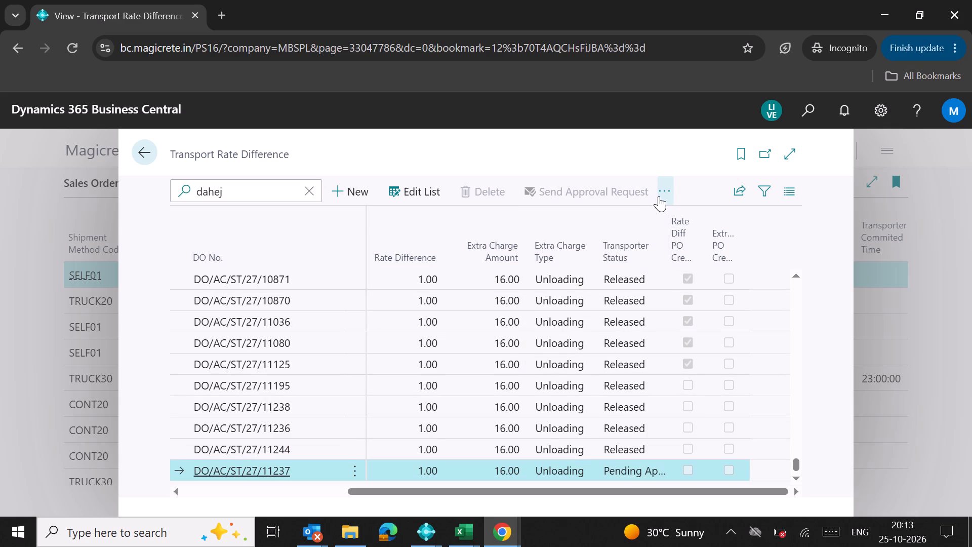
{"action": "left_click", "coordinate": [660, 194]}
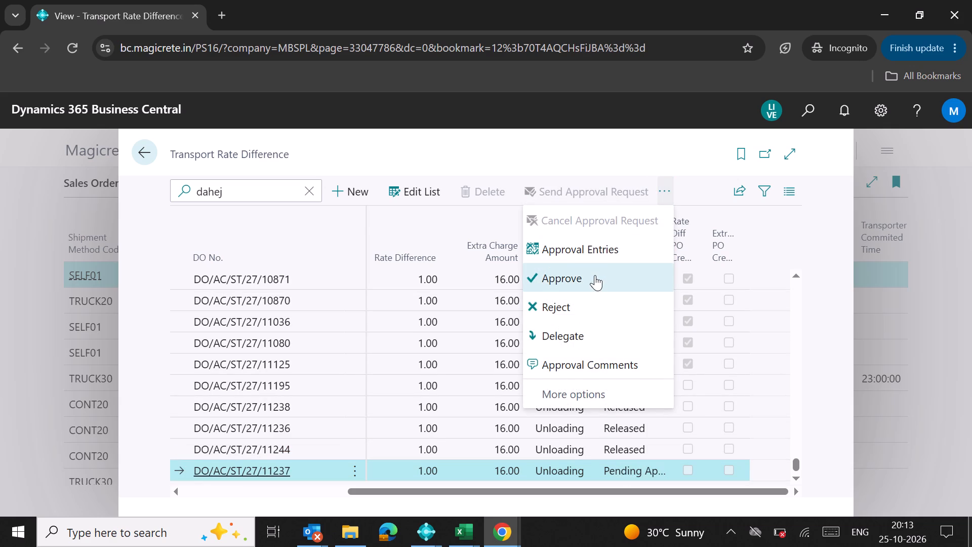
{"action": "left_click", "coordinate": [595, 275]}
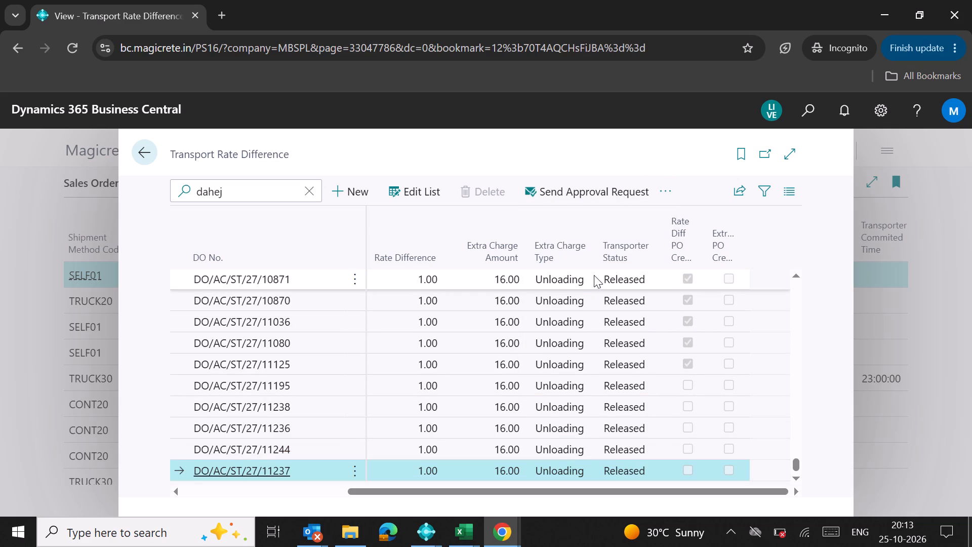
{"action": "left_click", "coordinate": [143, 156]}
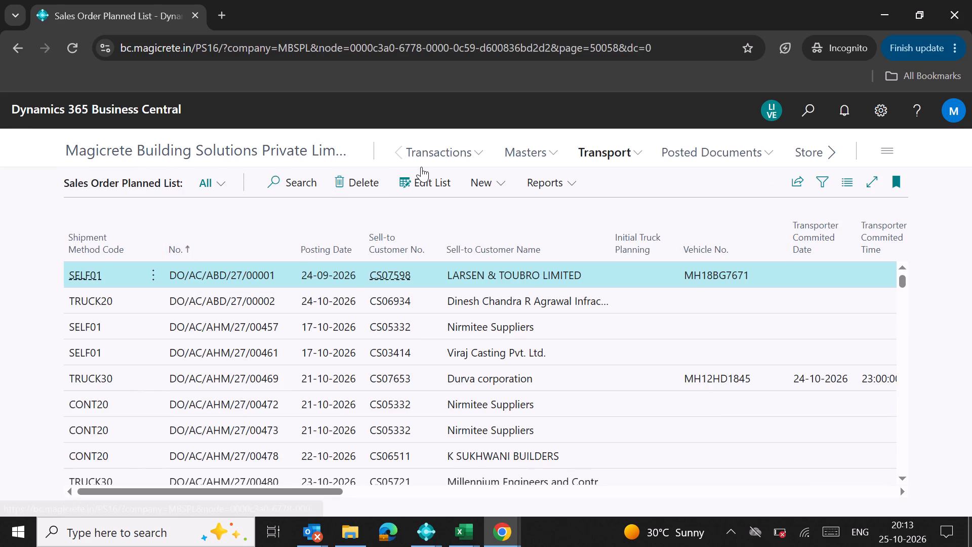
Search the Sales Order Planned List for "dahej" and open the matching orders for editing.
{"action": "left_click", "coordinate": [271, 181]}
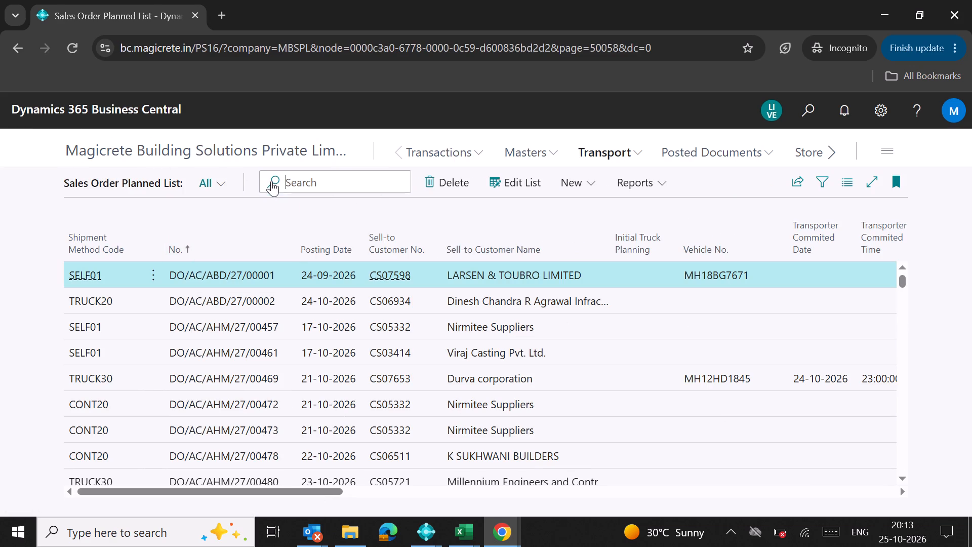
{"action": "type", "text": "dahej"}
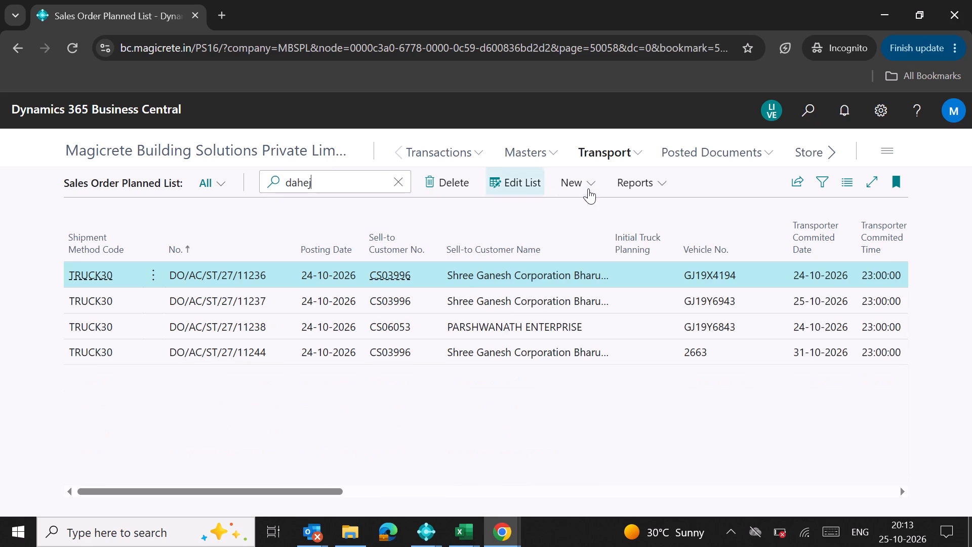
{"action": "left_click", "coordinate": [529, 186]}
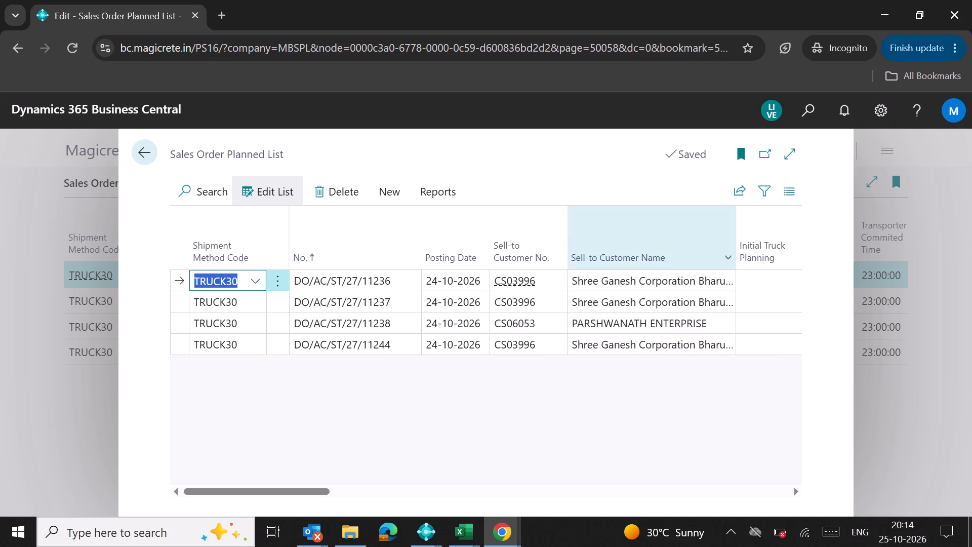
{"action": "left_click", "coordinate": [265, 187]}
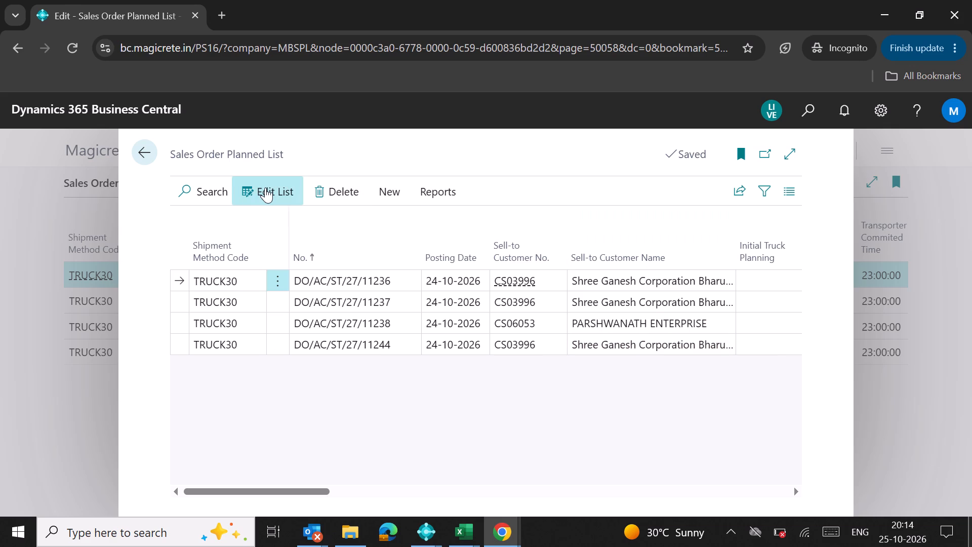
{"action": "left_click", "coordinate": [266, 190]}
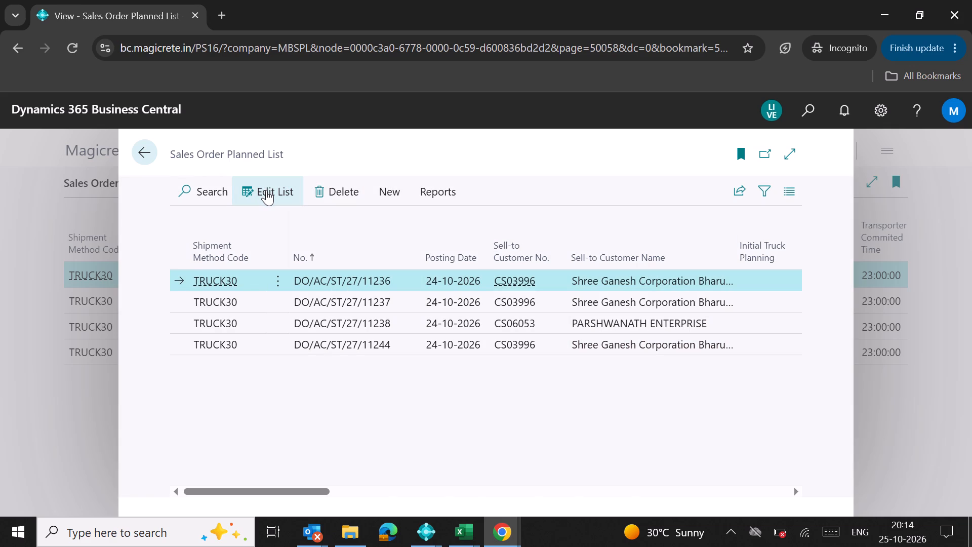
{"action": "triple_click", "coordinate": [374, 287]}
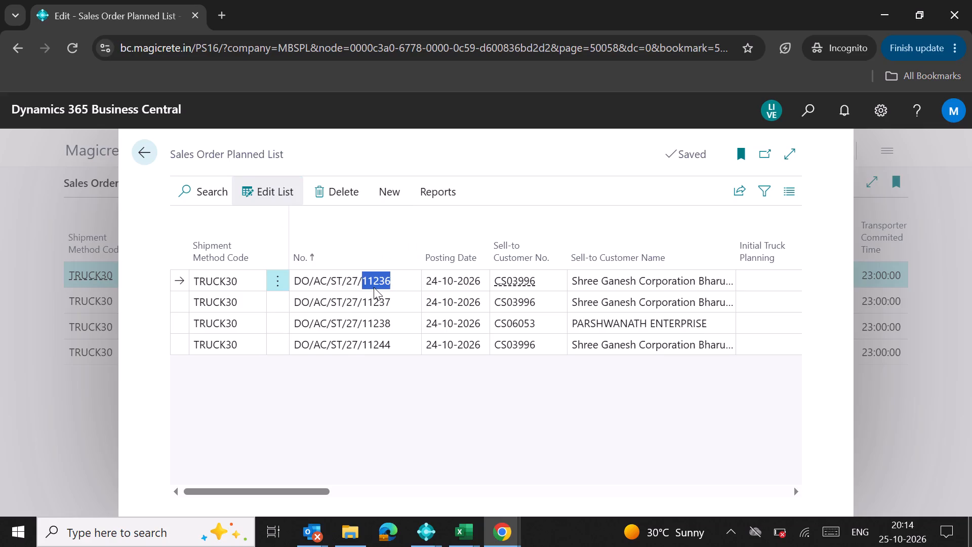
Choose the 1.00 transport rate difference entry for planned order DO/AC/ST/27/11236 in its Transporter Rate Difference field.
{"action": "left_click", "coordinate": [374, 287]}
{"action": "key", "text": "Right"}
{"action": "key", "text": "Right"}
{"action": "key", "text": "Right"}
{"action": "key", "text": "Right"}
{"action": "key", "text": "Right"}
{"action": "key", "text": "Right"}
{"action": "key", "text": "Right"}
{"action": "key", "text": "Right"}
{"action": "key", "text": "Right"}
{"action": "key", "text": "Right"}
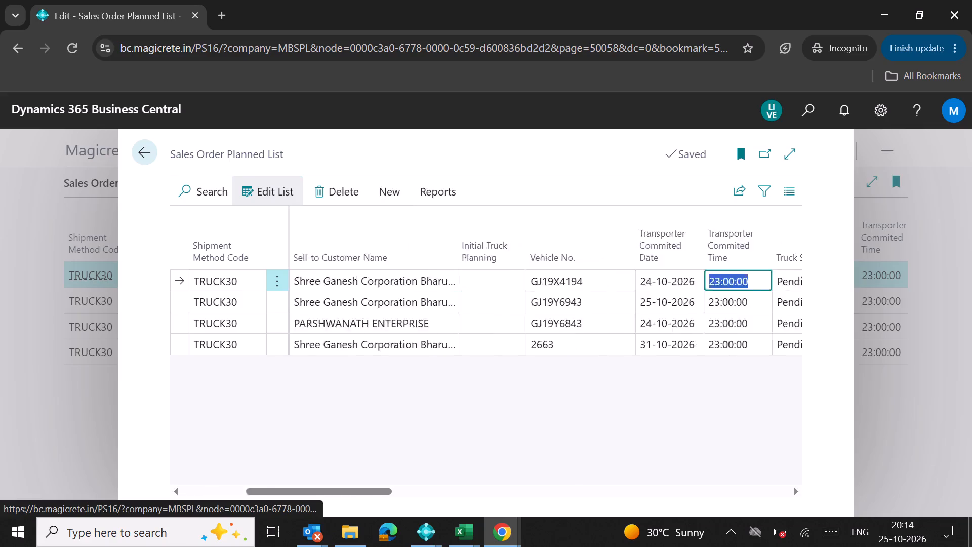
{"action": "key", "text": "Right"}
{"action": "key", "text": "Right"}
{"action": "key", "text": "Right"}
{"action": "key", "text": "Right"}
{"action": "key", "text": "Right"}
{"action": "key", "text": "Right"}
{"action": "key", "text": "Right"}
{"action": "key", "text": "Right"}
{"action": "key", "text": "Right"}
{"action": "key", "text": "Right"}
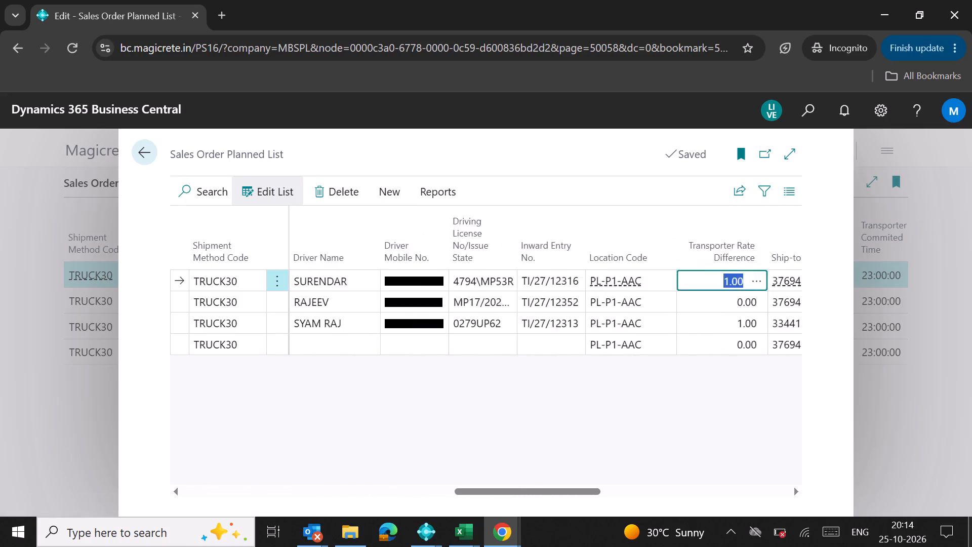
{"action": "key", "text": "Right"}
{"action": "key", "text": "Right"}
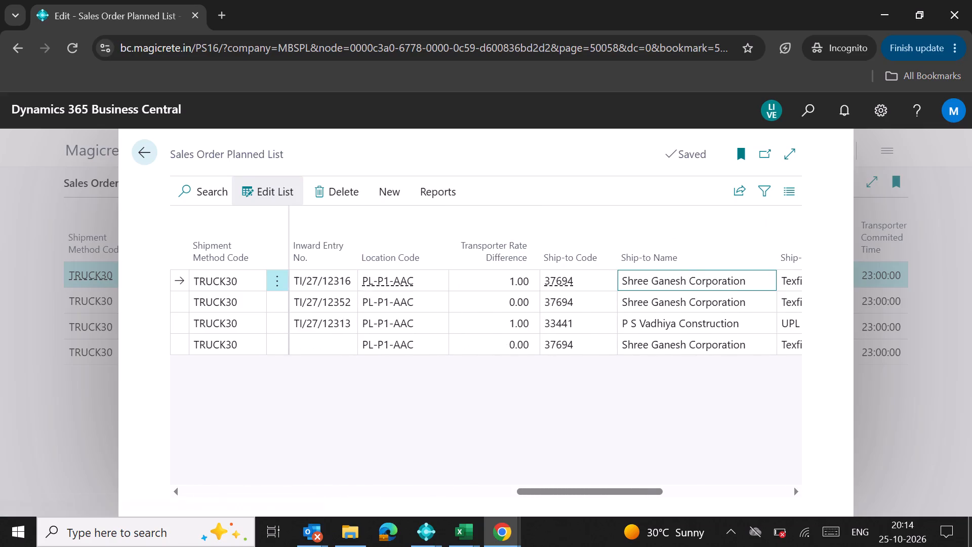
{"action": "left_click", "coordinate": [532, 282]}
{"action": "left_click", "coordinate": [532, 282]}
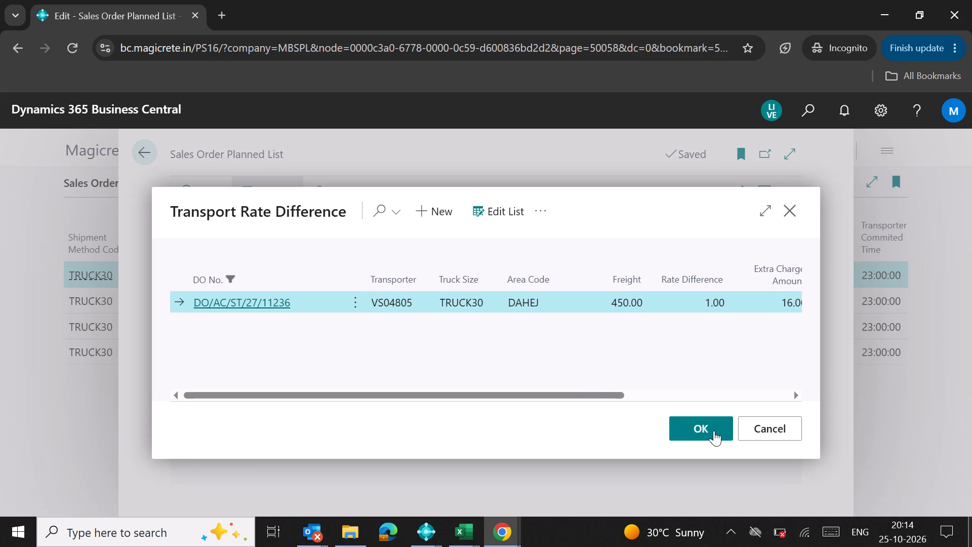
{"action": "left_click", "coordinate": [714, 431]}
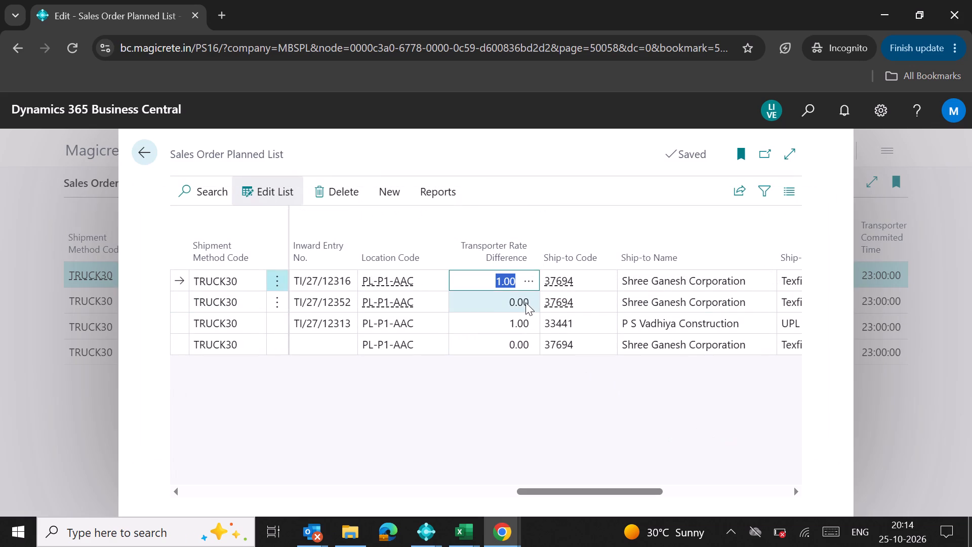
Choose the matching 1.00 transport rate difference entries for planned orders 11237, 11238 and 11244, and leave list editing.
{"action": "left_click", "coordinate": [526, 302]}
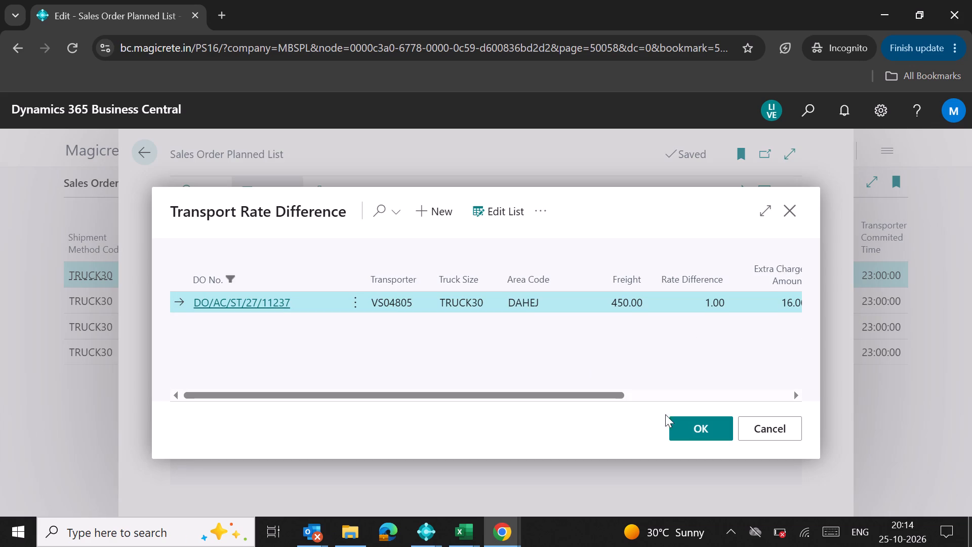
{"action": "left_click", "coordinate": [704, 427]}
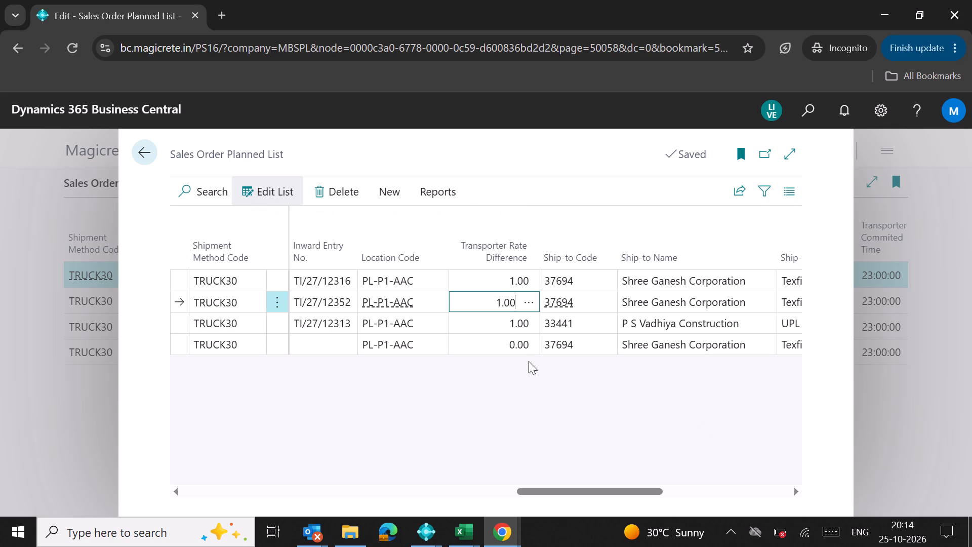
{"action": "left_click", "coordinate": [523, 324]}
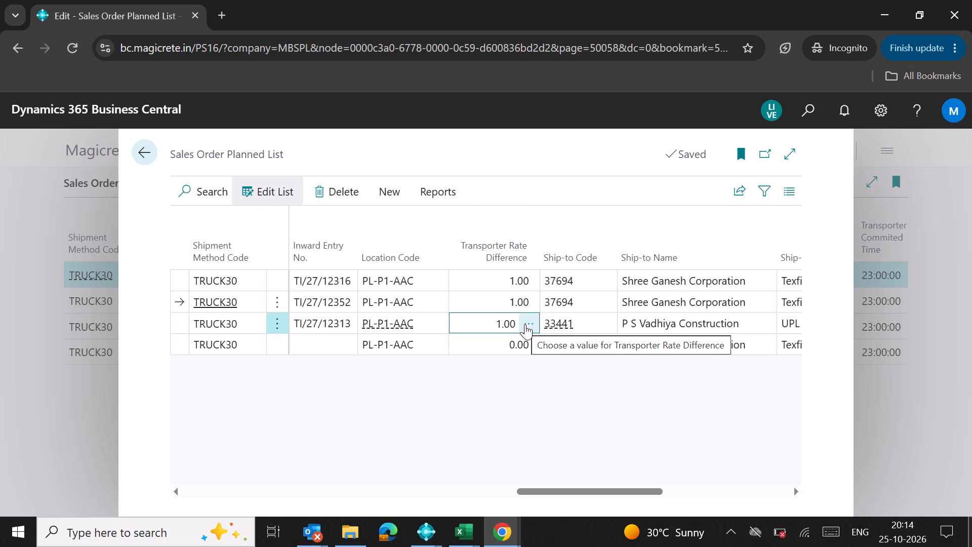
{"action": "left_click", "coordinate": [527, 324]}
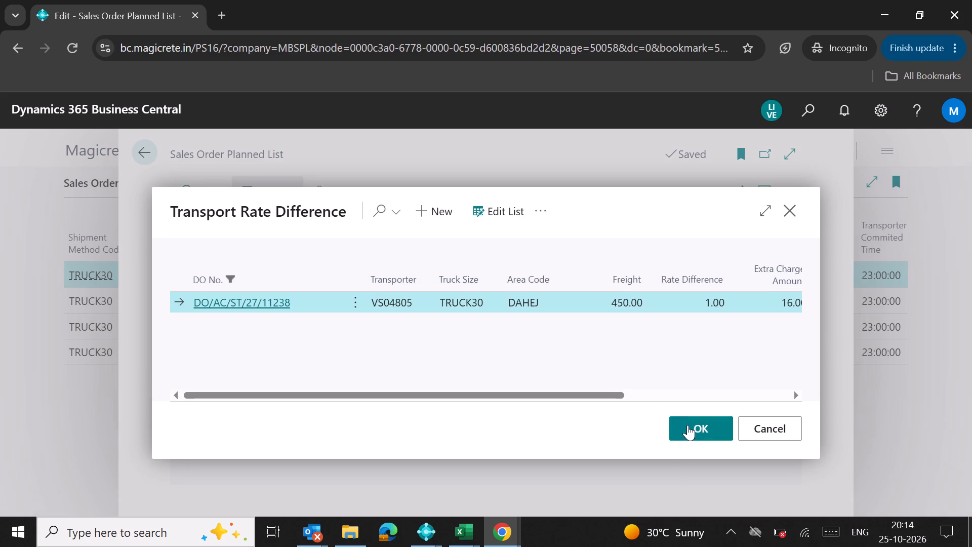
{"action": "left_click", "coordinate": [687, 425]}
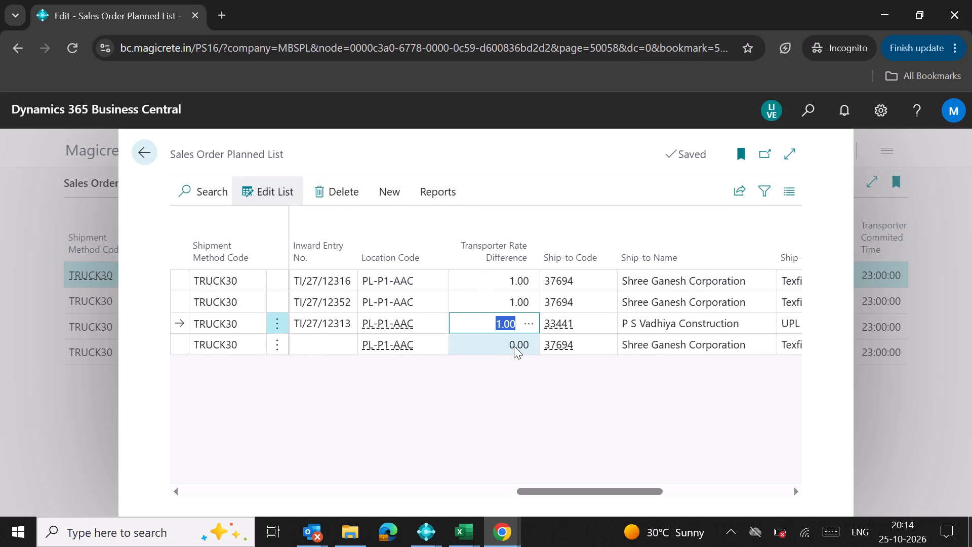
{"action": "left_click", "coordinate": [514, 346]}
{"action": "left_click", "coordinate": [527, 345]}
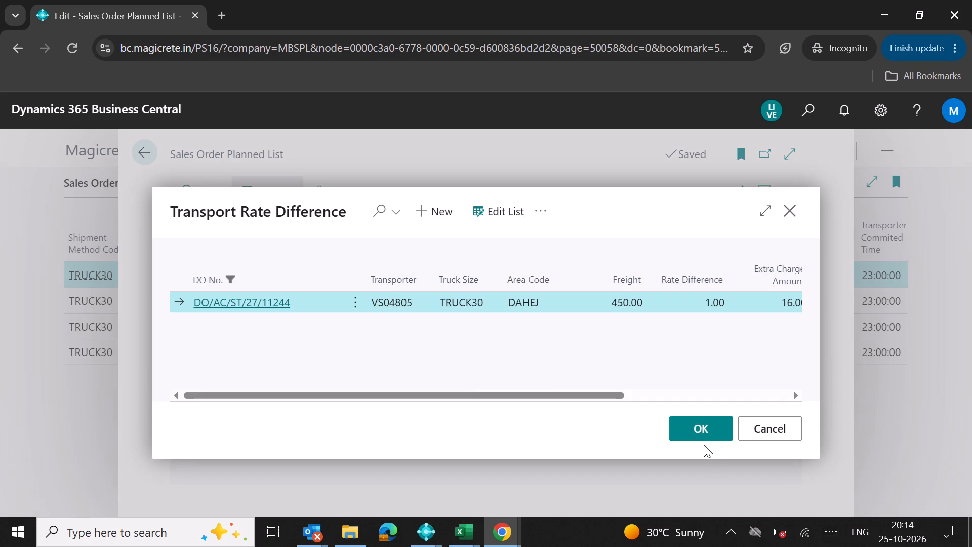
{"action": "left_click", "coordinate": [702, 428]}
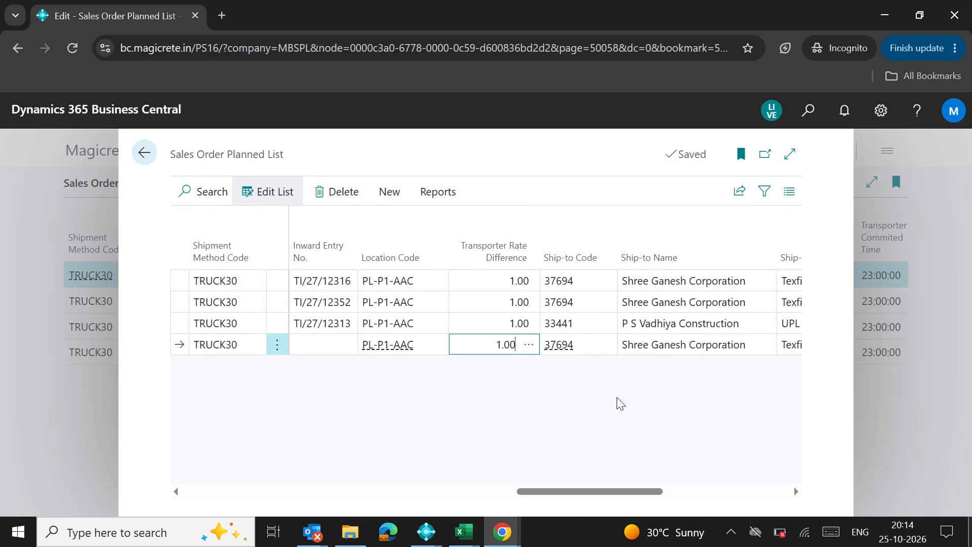
{"action": "left_click", "coordinate": [142, 159]}
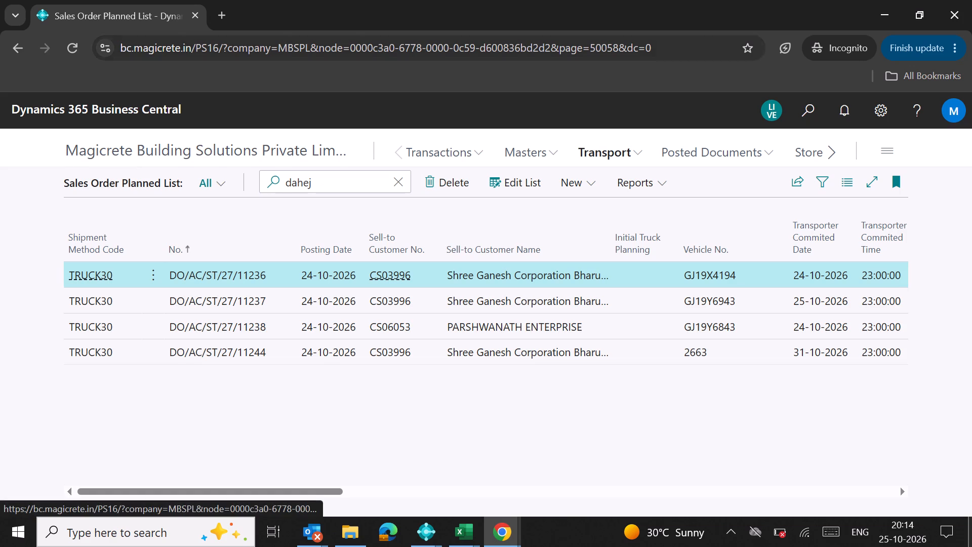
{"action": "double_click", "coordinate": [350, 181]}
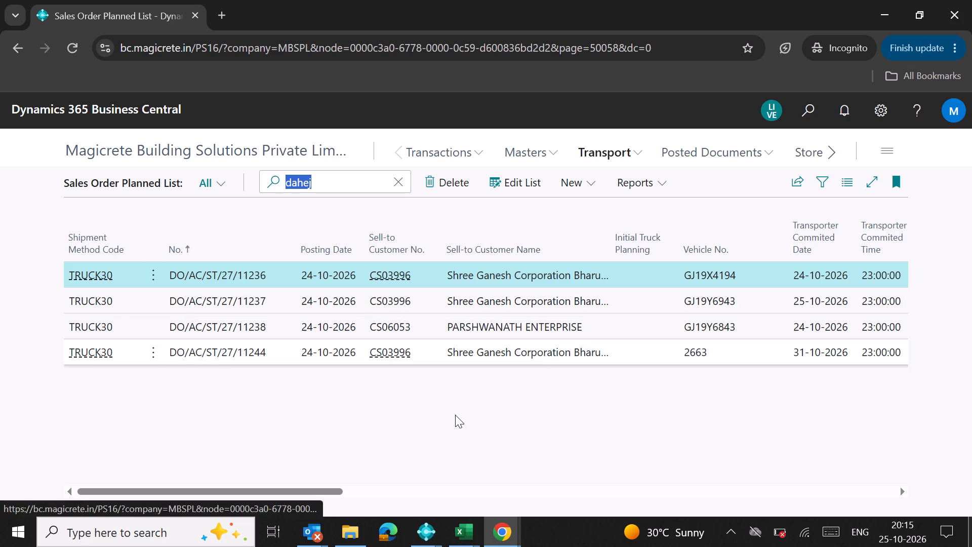
Switch to Excel and check the pending delivery orders in the BCMBSPL_Pending_DO_Sheet_Logistics workbook.
{"action": "left_click", "coordinate": [466, 529]}
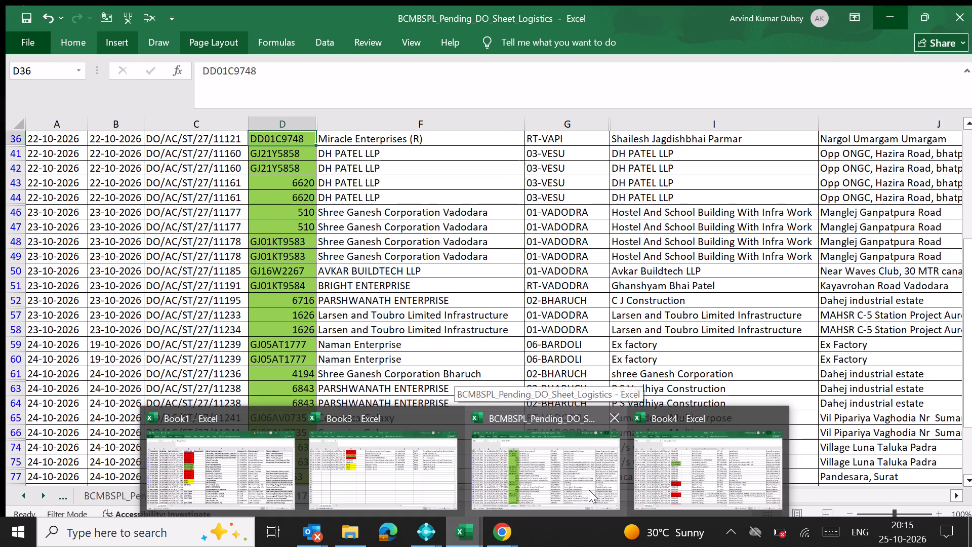
{"action": "left_click", "coordinate": [589, 490]}
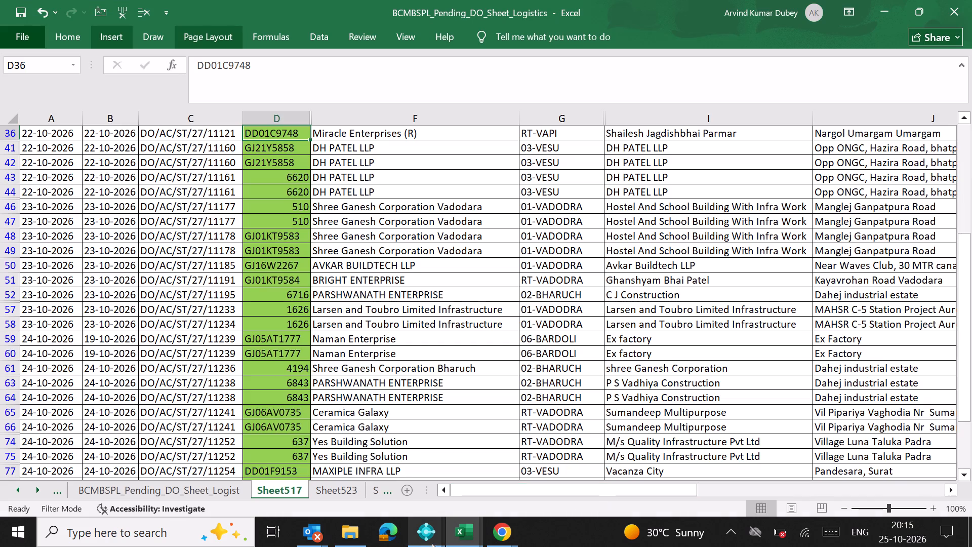
{"action": "left_click", "coordinate": [465, 532]}
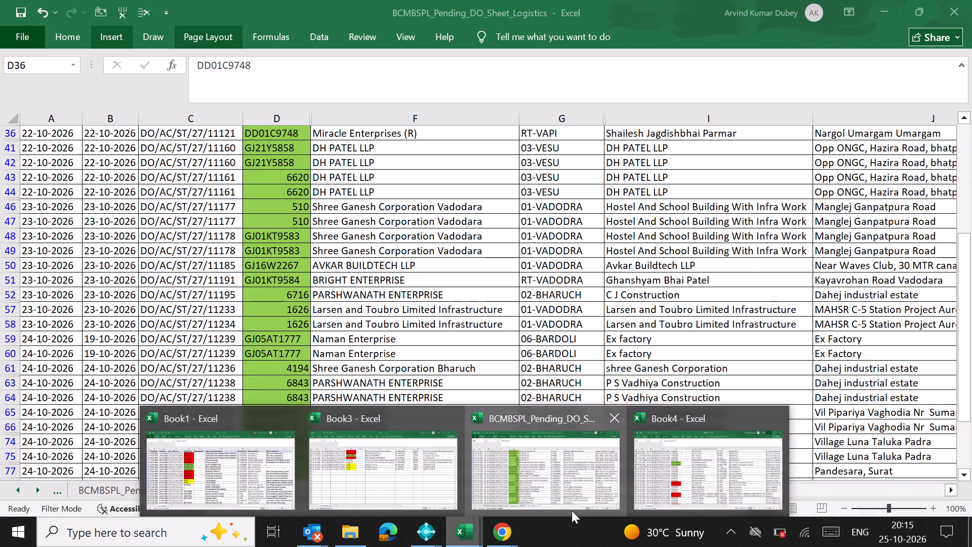
{"action": "left_click", "coordinate": [671, 473]}
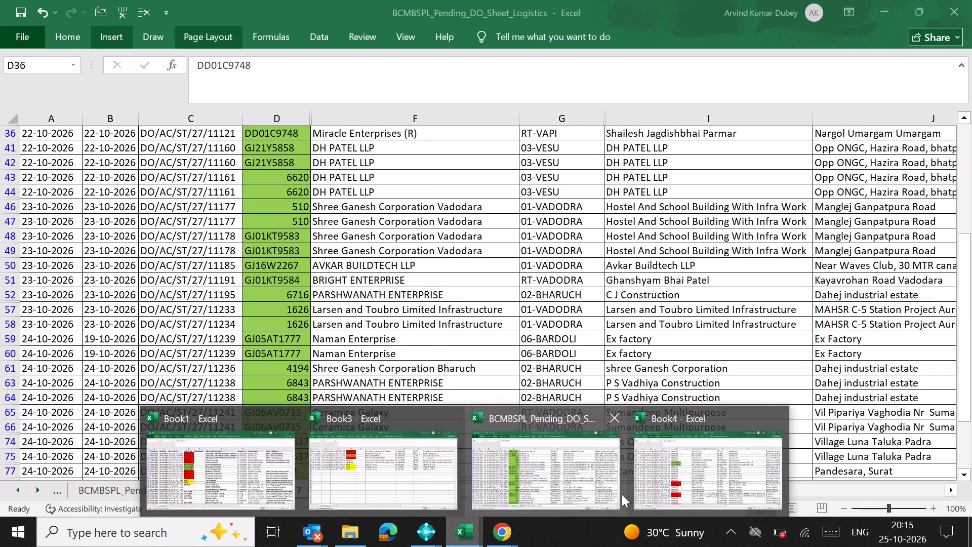
{"action": "left_click", "coordinate": [560, 489]}
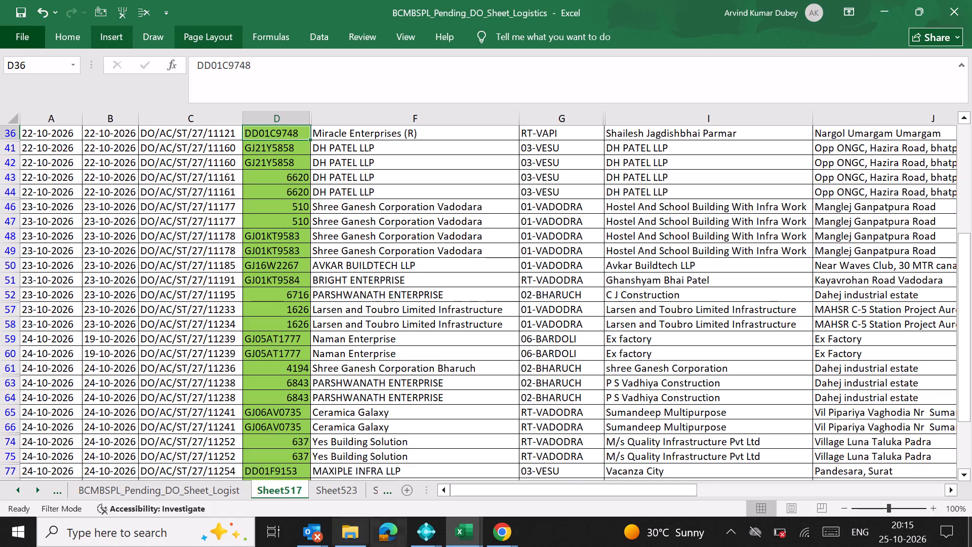
Switch to the Business Central app window showing the Sales Order Planned List and open the Transporter List.
{"action": "left_click", "coordinate": [426, 533]}
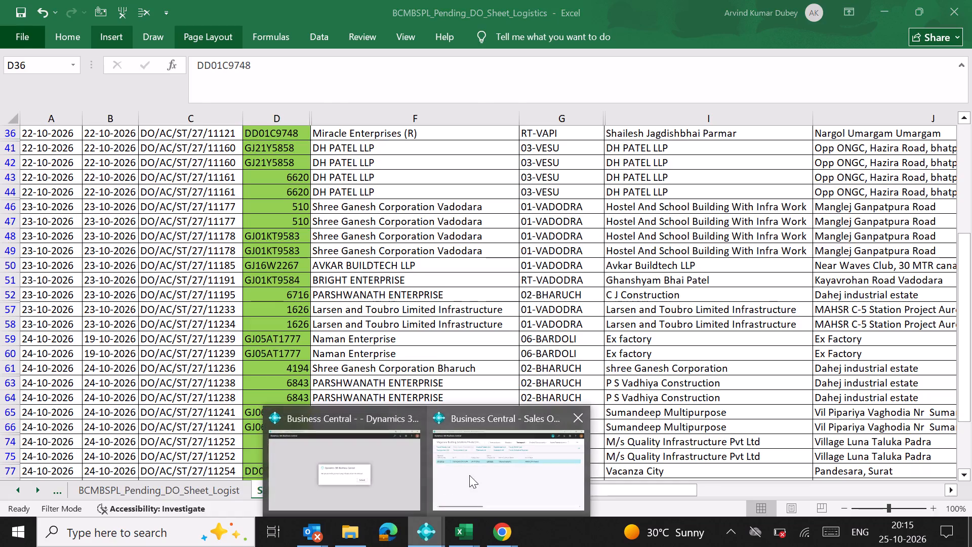
{"action": "left_click", "coordinate": [473, 476]}
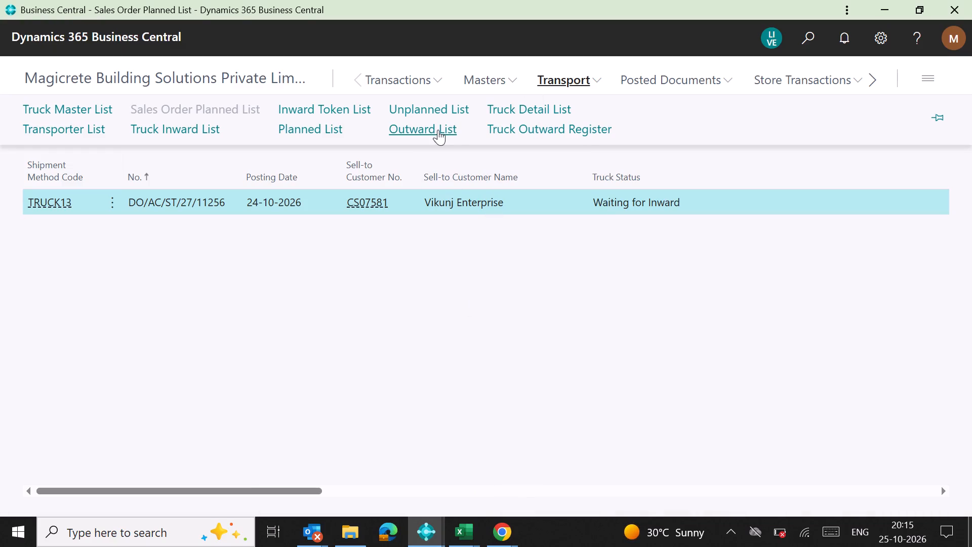
{"action": "left_click", "coordinate": [63, 126]}
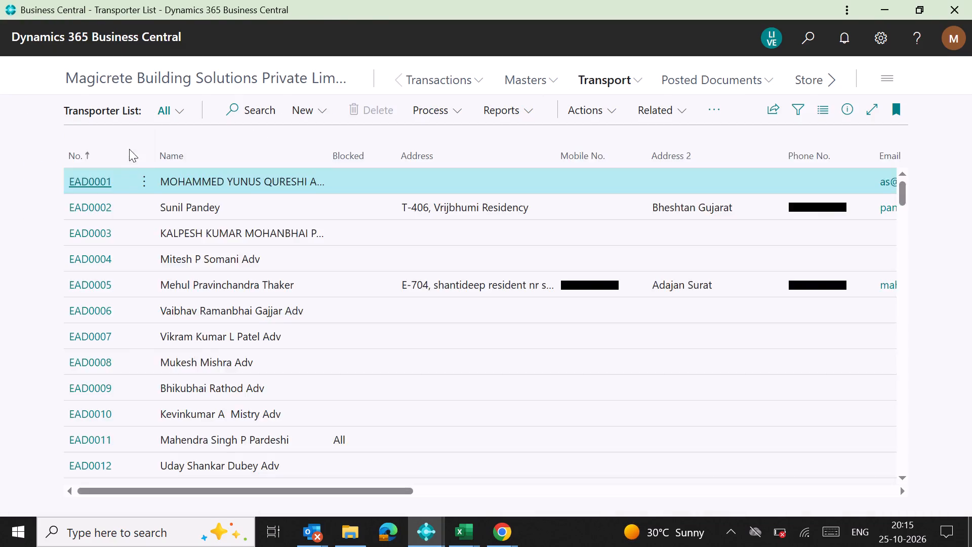
{"action": "left_click", "coordinate": [235, 108]}
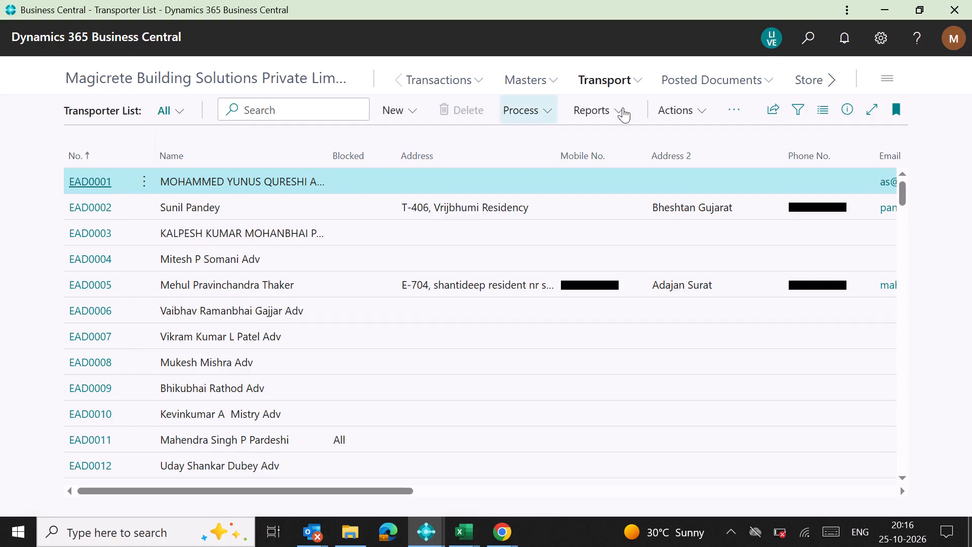
Find the Vendor Charges List through the application-wide page search and open it.
{"action": "left_click", "coordinate": [810, 42]}
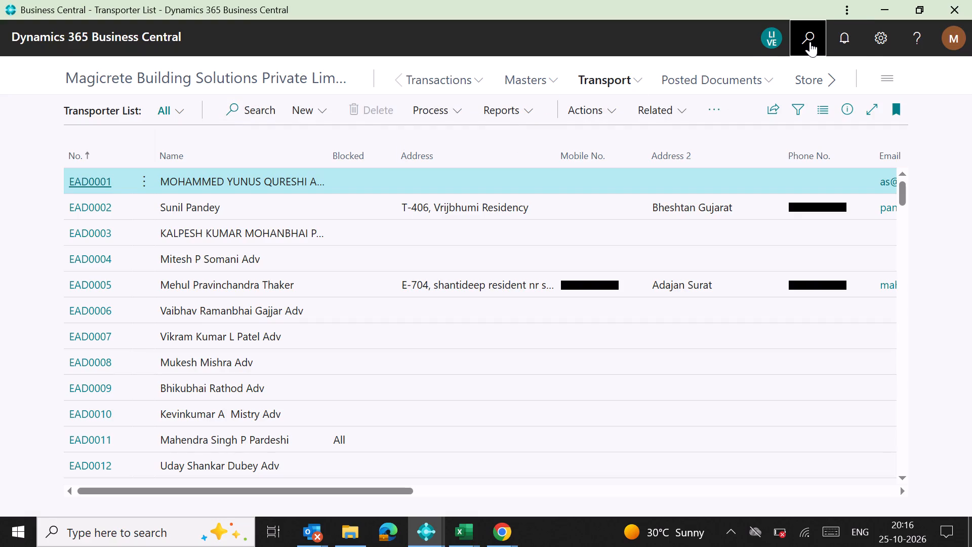
{"action": "left_click", "coordinate": [544, 120]}
{"action": "type", "text": "vend"}
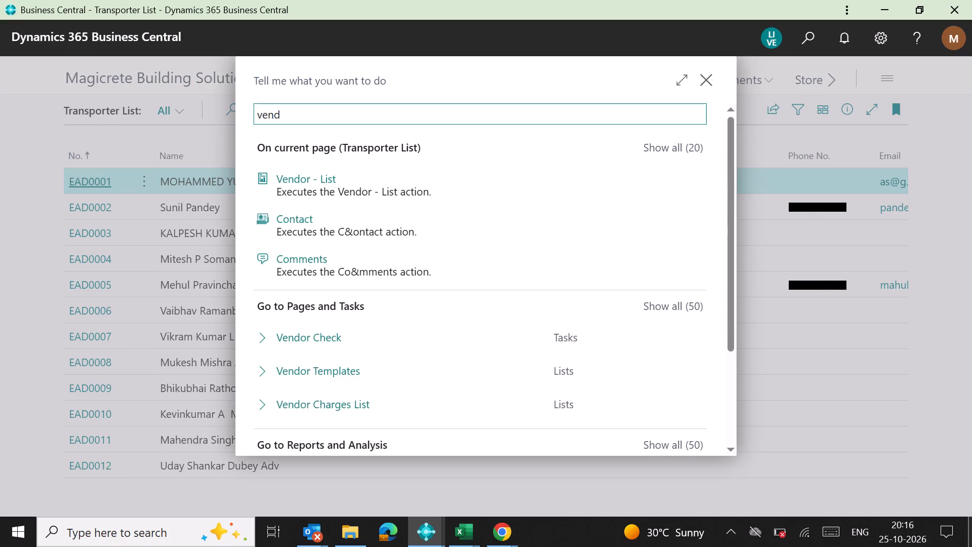
{"action": "type", "text": "or"}
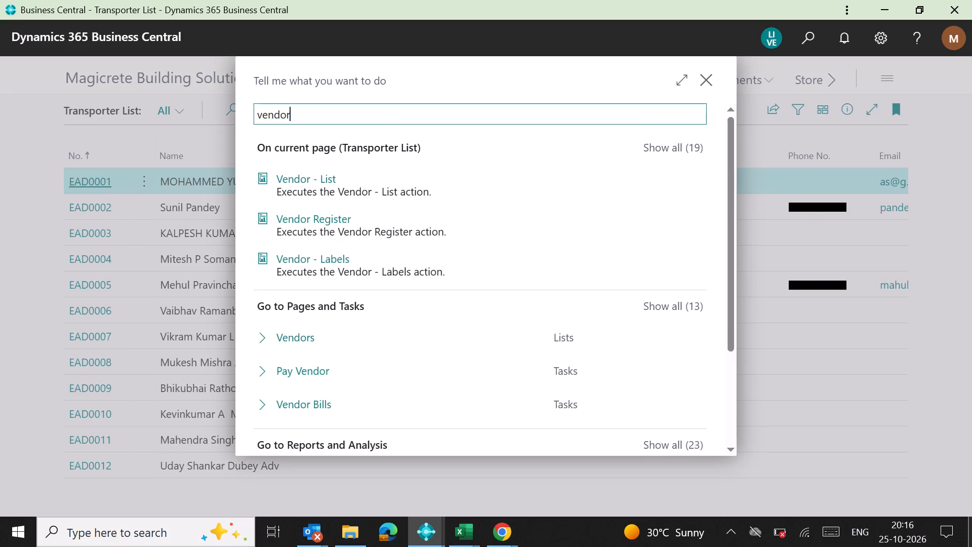
{"action": "key", "text": "space"}
{"action": "type", "text": "chages"}
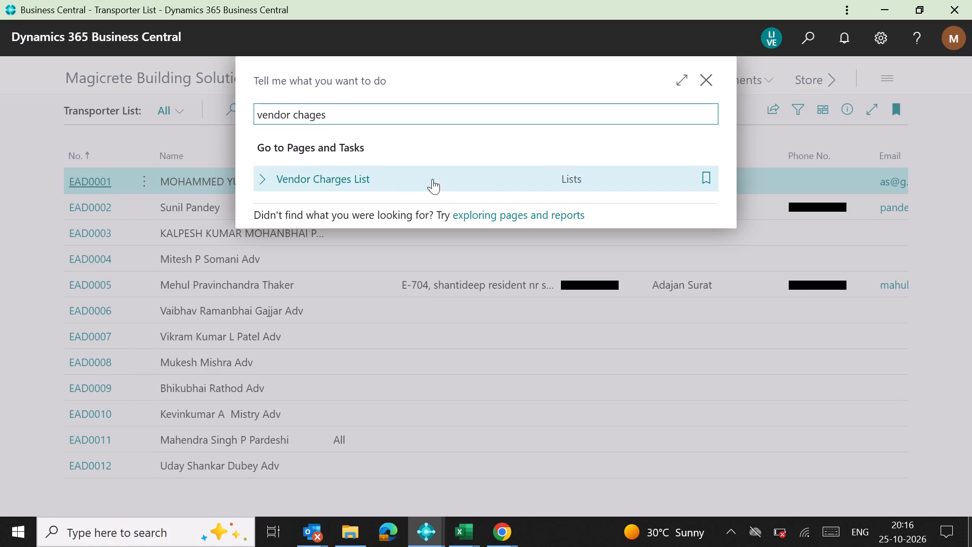
{"action": "left_click", "coordinate": [409, 181]}
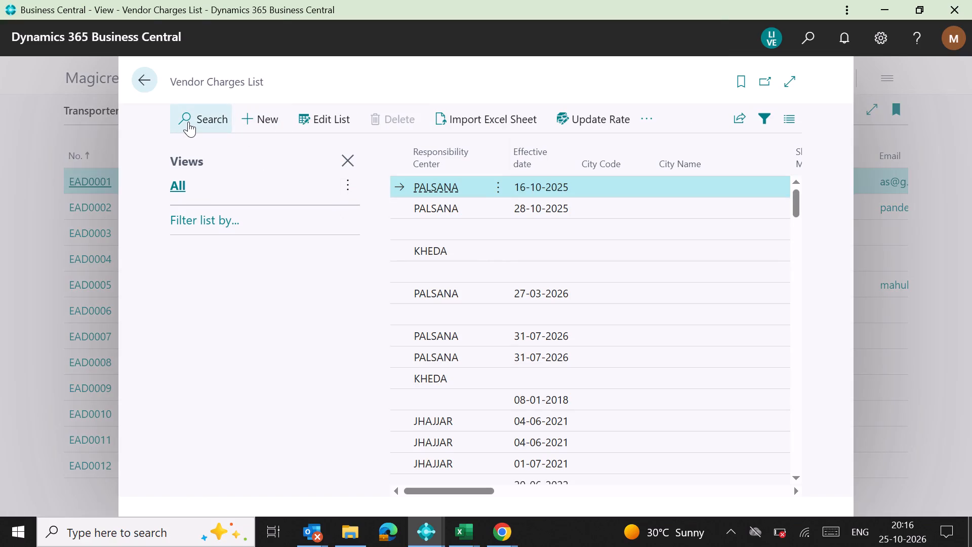
Search the Vendor Charges List for "kim" and examine the entries' truck types, rates, unload charges and remarks.
{"action": "left_click", "coordinate": [188, 122]}
{"action": "type", "text": "kim"}
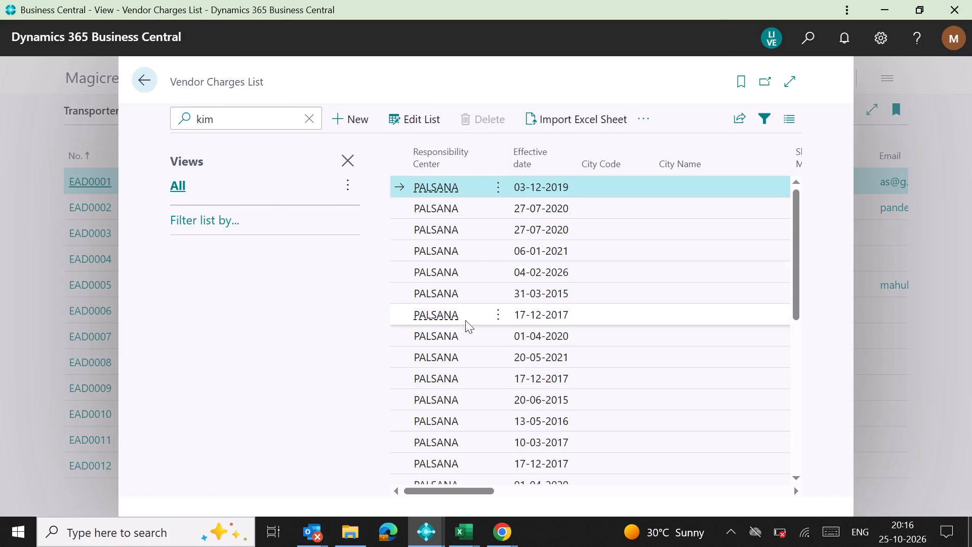
{"action": "double_click", "coordinate": [795, 459]}
{"action": "left_click_drag", "start_coordinate": [795, 459], "coordinate": [796, 465]}
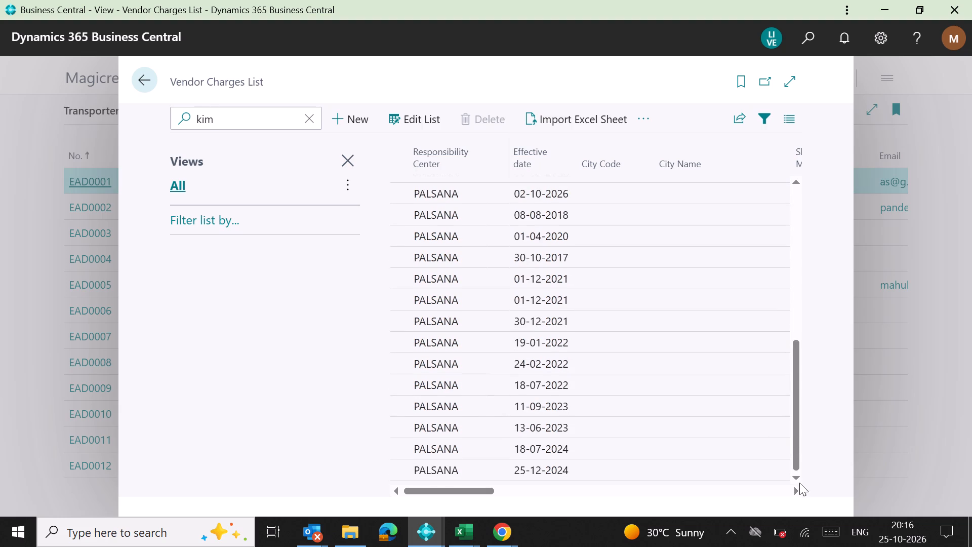
{"action": "left_click", "coordinate": [794, 490]}
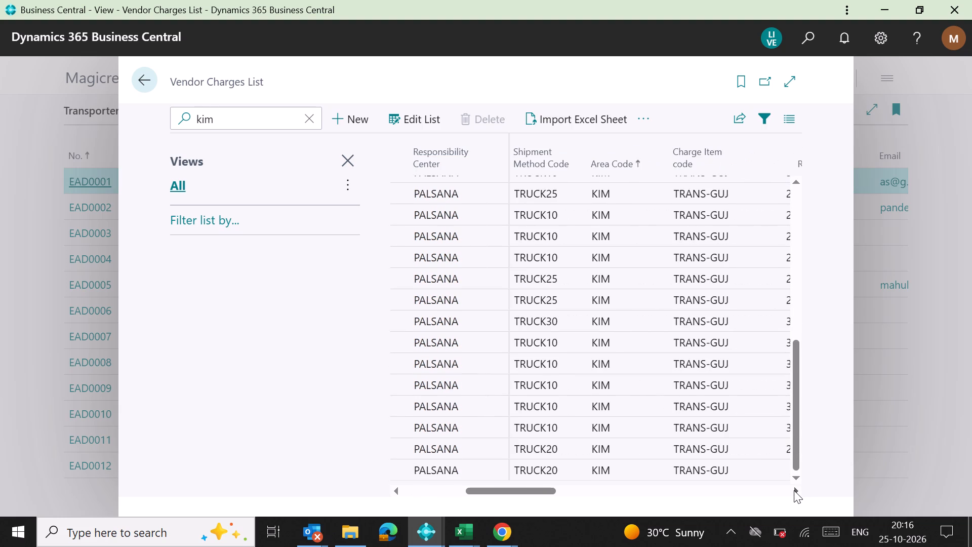
{"action": "left_click", "coordinate": [794, 490]}
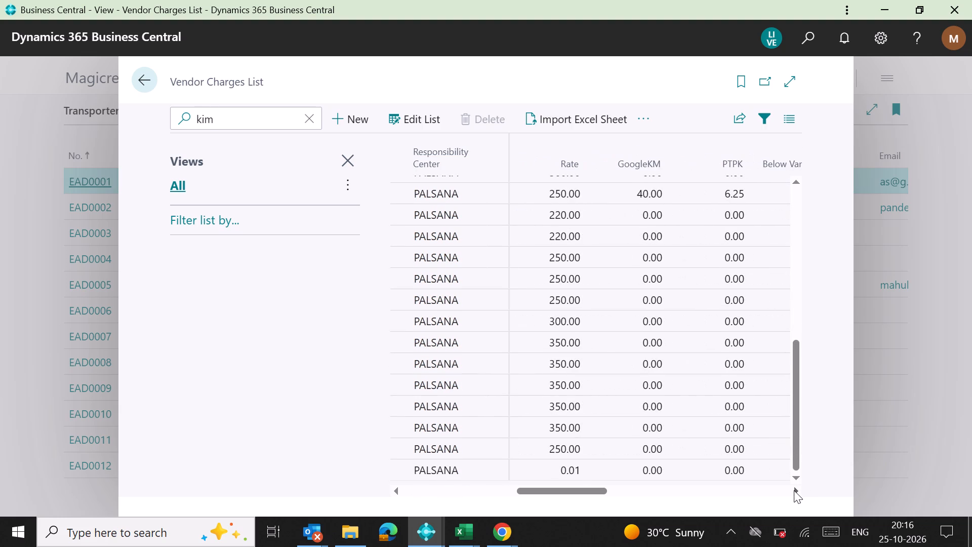
{"action": "left_click", "coordinate": [398, 490]}
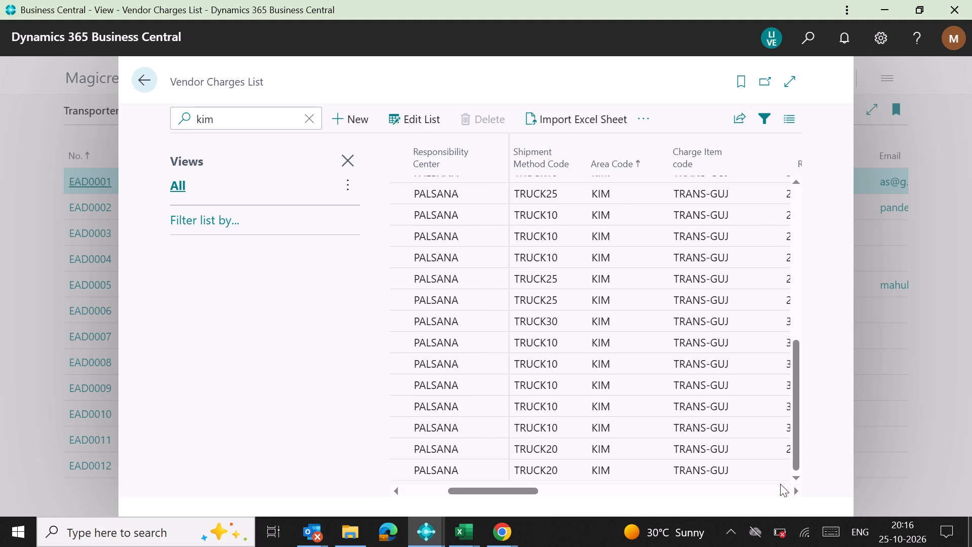
{"action": "left_click", "coordinate": [797, 493]}
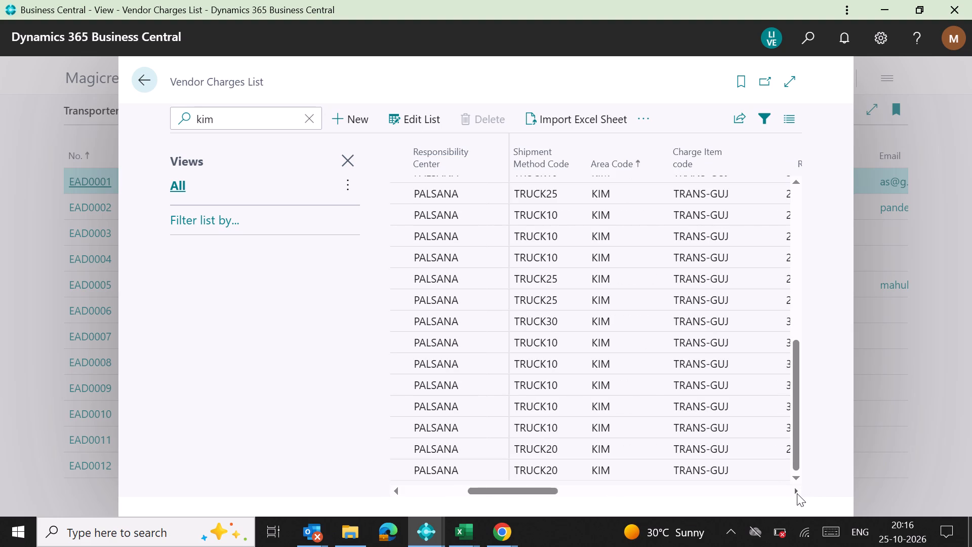
{"action": "double_click", "coordinate": [797, 493]}
{"action": "triple_click", "coordinate": [797, 493]}
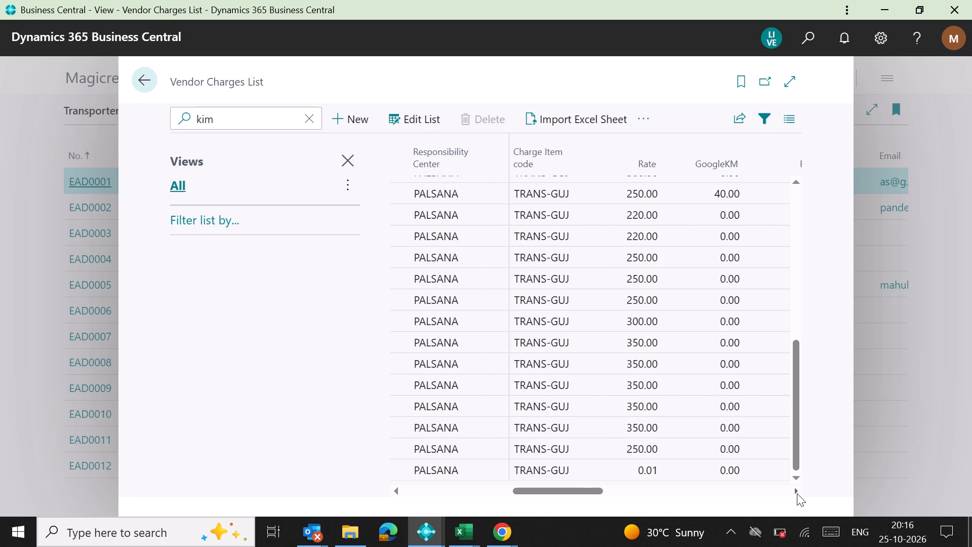
{"action": "triple_click", "coordinate": [797, 493]}
{"action": "left_click", "coordinate": [797, 493]}
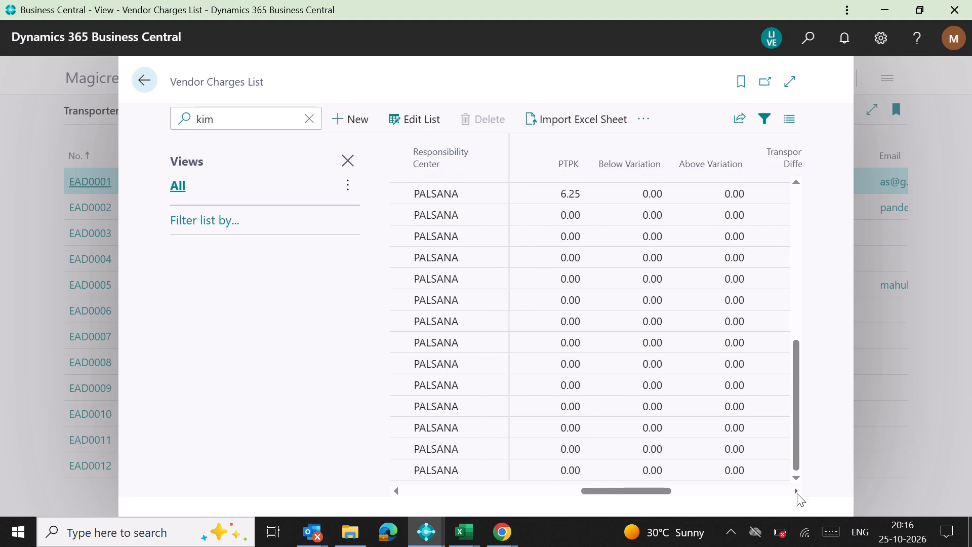
{"action": "triple_click", "coordinate": [797, 493]}
{"action": "left_click", "coordinate": [797, 493]}
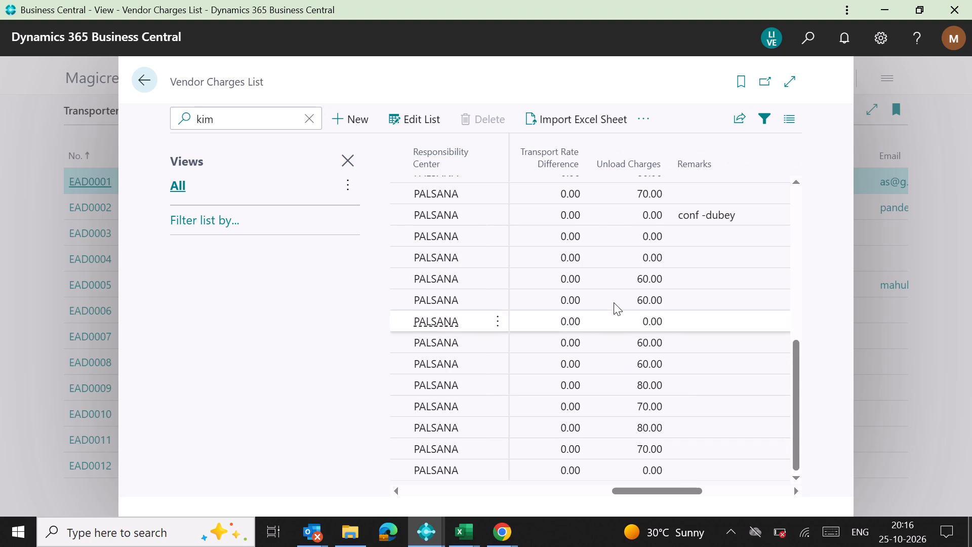
Search the Vendor Charges List for "olpad" and examine the entries' truck types, rates and effective dates.
{"action": "triple_click", "coordinate": [249, 120]}
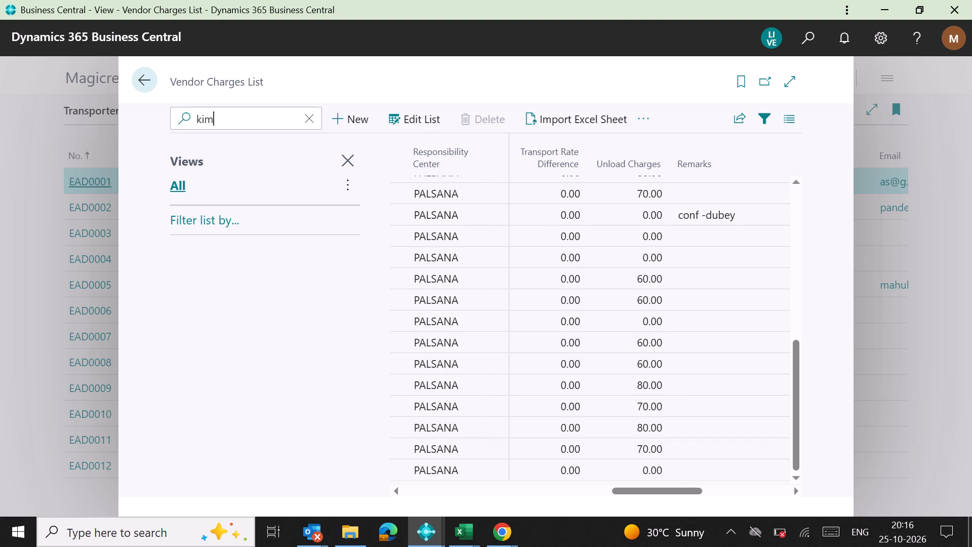
{"action": "type", "text": "ol"}
{"action": "type", "text": "pad"}
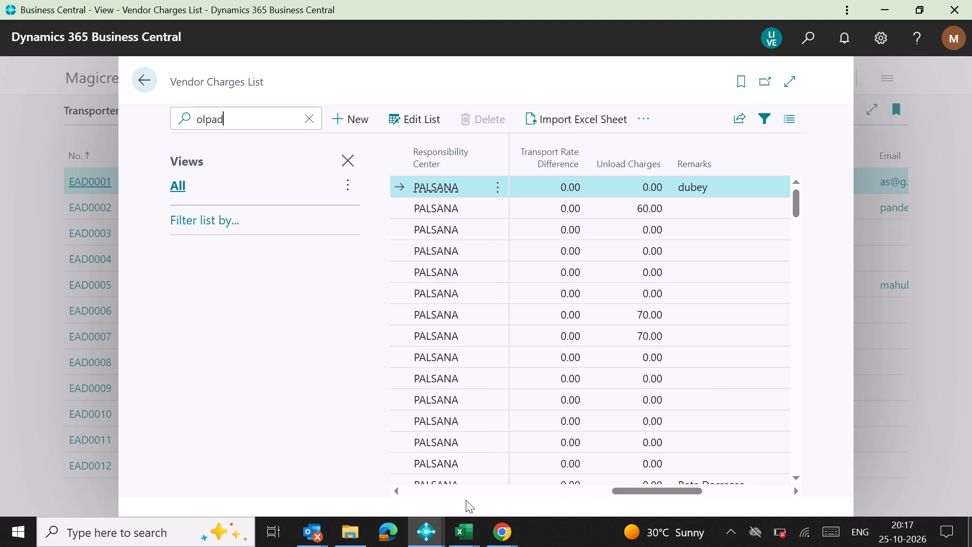
{"action": "left_click_drag", "start_coordinate": [467, 495], "coordinate": [431, 496]}
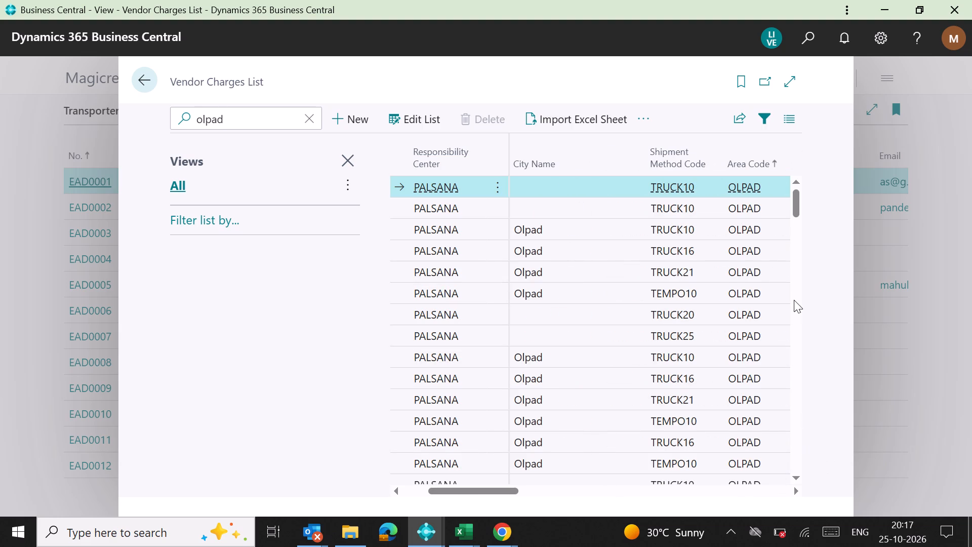
{"action": "left_click", "coordinate": [795, 494]}
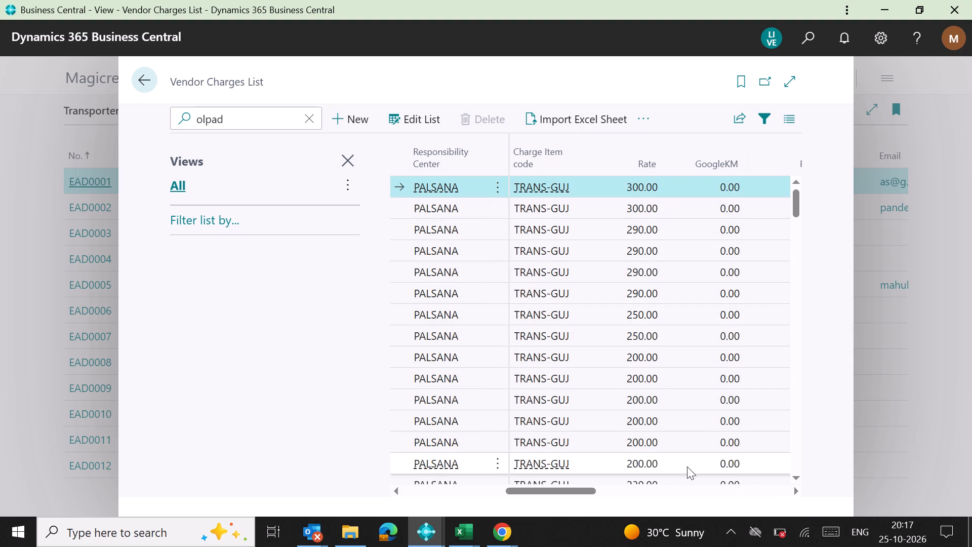
{"action": "left_click_drag", "start_coordinate": [464, 492], "coordinate": [425, 494]}
{"action": "left_click", "coordinate": [425, 494]}
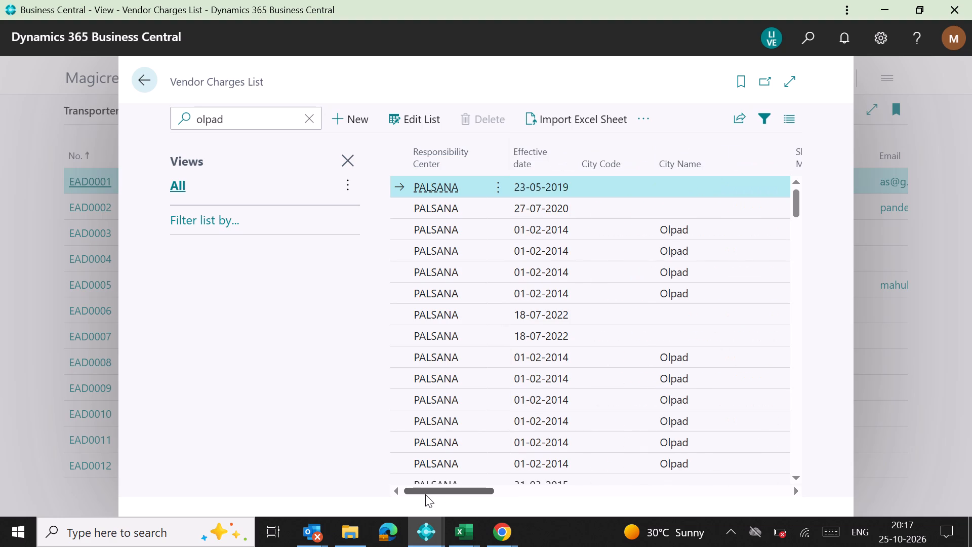
Sort the Olpad vendor charges by effective date, latest first, and look through the list's dates.
{"action": "left_click", "coordinate": [569, 166]}
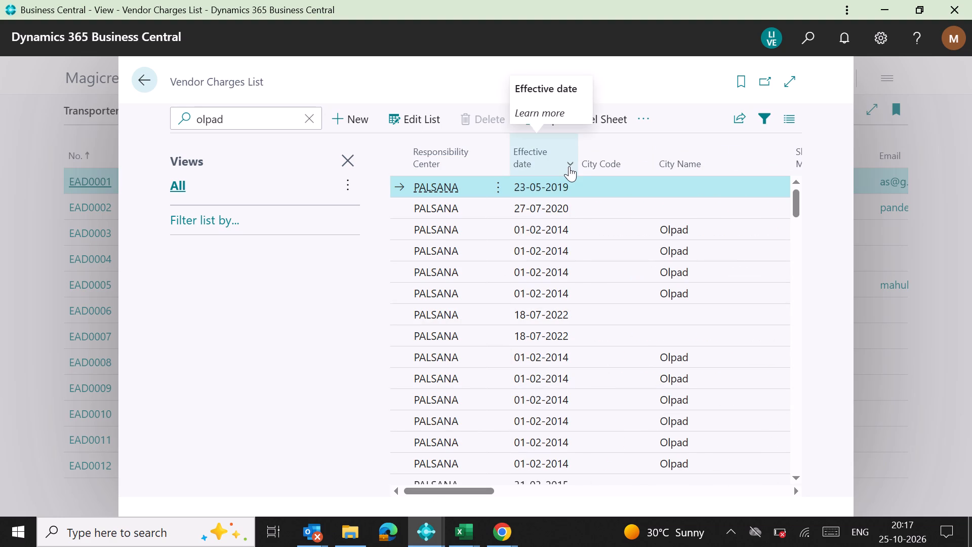
{"action": "left_click", "coordinate": [526, 222]}
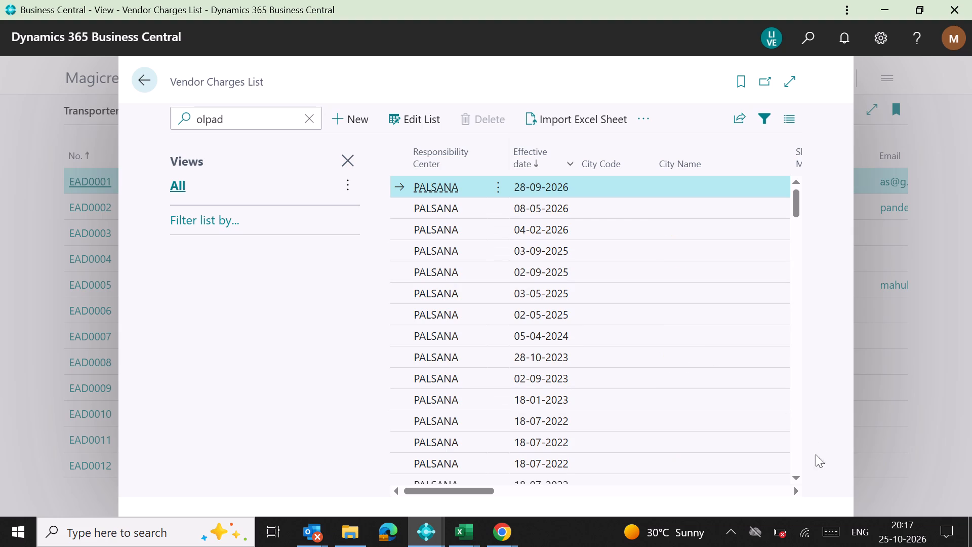
{"action": "triple_click", "coordinate": [798, 460]}
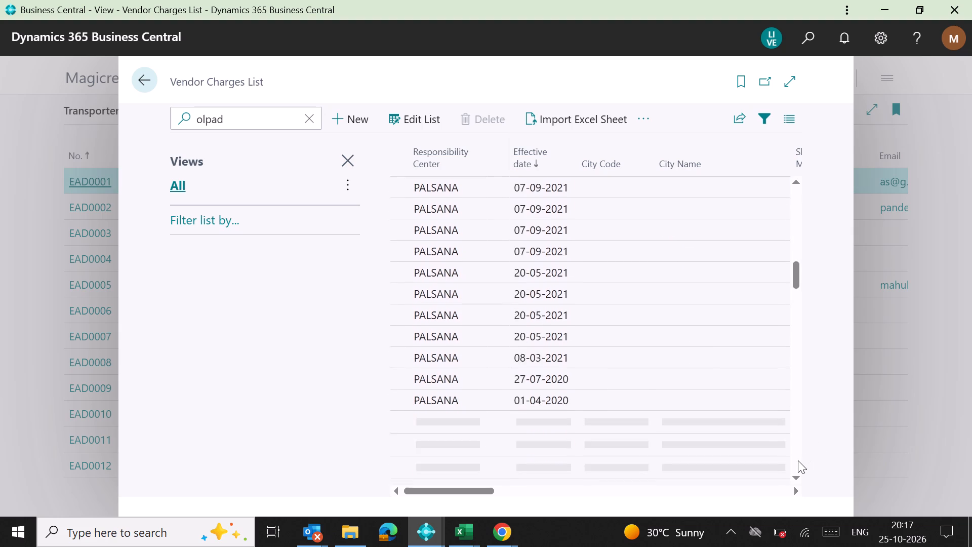
{"action": "triple_click", "coordinate": [798, 460]}
{"action": "triple_click", "coordinate": [798, 460]}
{"action": "left_click", "coordinate": [798, 460]}
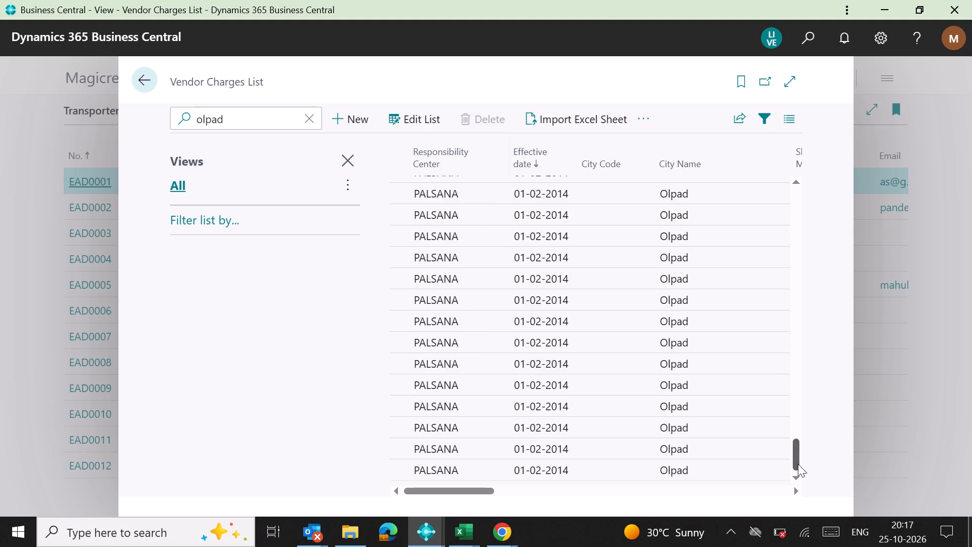
{"action": "left_click", "coordinate": [798, 464]}
{"action": "double_click", "coordinate": [797, 193]}
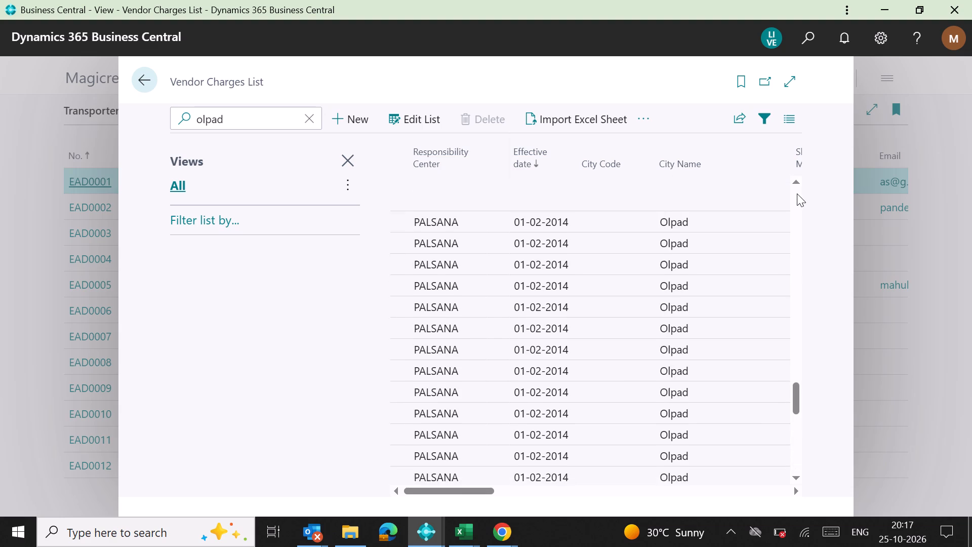
{"action": "left_click", "coordinate": [797, 193]}
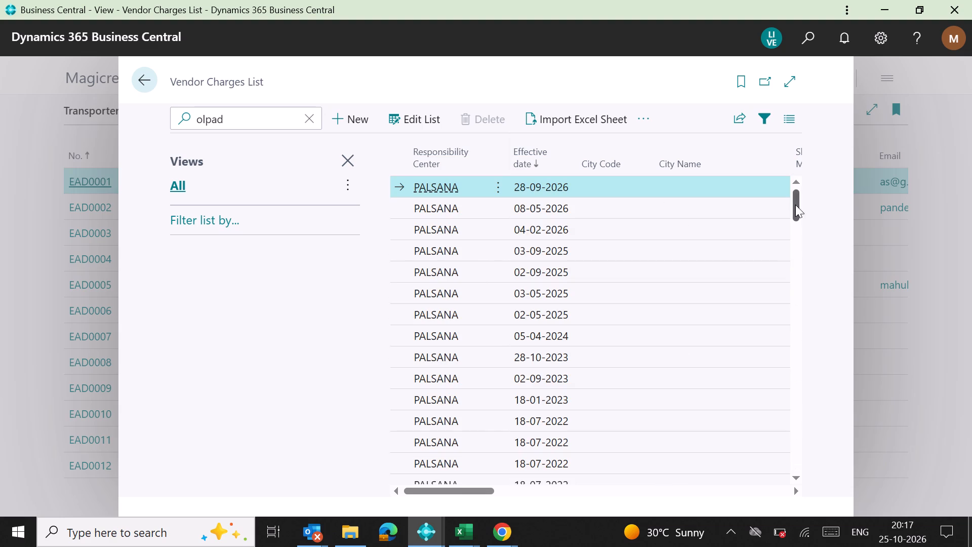
Examine the latest Olpad entries' truck types, rates, remarks, approval group codes and statuses, and close the Vendor Charges List.
{"action": "left_click", "coordinate": [797, 490]}
{"action": "double_click", "coordinate": [797, 490]}
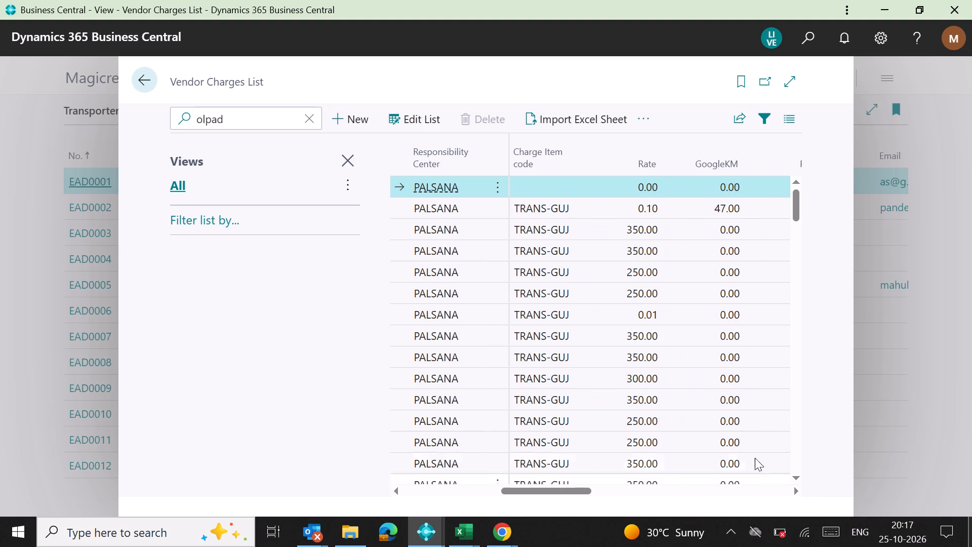
{"action": "triple_click", "coordinate": [653, 234]}
{"action": "left_click", "coordinate": [653, 234]}
{"action": "key", "text": "Right"}
{"action": "key", "text": "Right"}
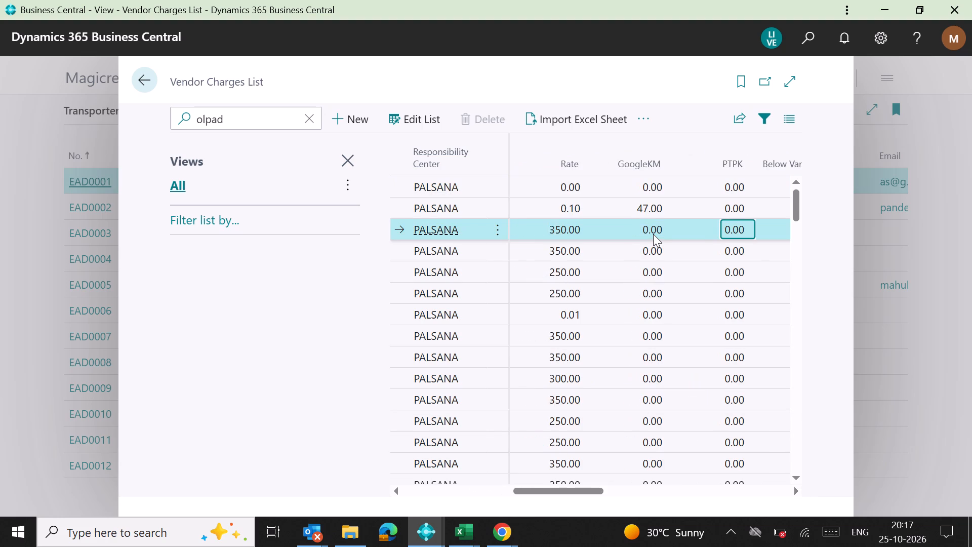
{"action": "key", "text": "Right"}
{"action": "key", "text": "Right"}
{"action": "key", "text": "Right"}
{"action": "key", "text": "Right"}
{"action": "key", "text": "Right"}
{"action": "key", "text": "Right"}
{"action": "key", "text": "Left"}
{"action": "key", "text": "Left"}
{"action": "key", "text": "Left"}
{"action": "key", "text": "Left"}
{"action": "key", "text": "Left"}
{"action": "key", "text": "Left"}
{"action": "key", "text": "Left"}
{"action": "key", "text": "Left"}
{"action": "key", "text": "Left"}
{"action": "key", "text": "Left"}
{"action": "key", "text": "Left"}
{"action": "key", "text": "Left"}
{"action": "key", "text": "Left"}
{"action": "key", "text": "Left"}
{"action": "key", "text": "Left"}
{"action": "key", "text": "Left"}
{"action": "key", "text": "Left"}
{"action": "key", "text": "Left"}
{"action": "key", "text": "Left"}
{"action": "key", "text": "Left"}
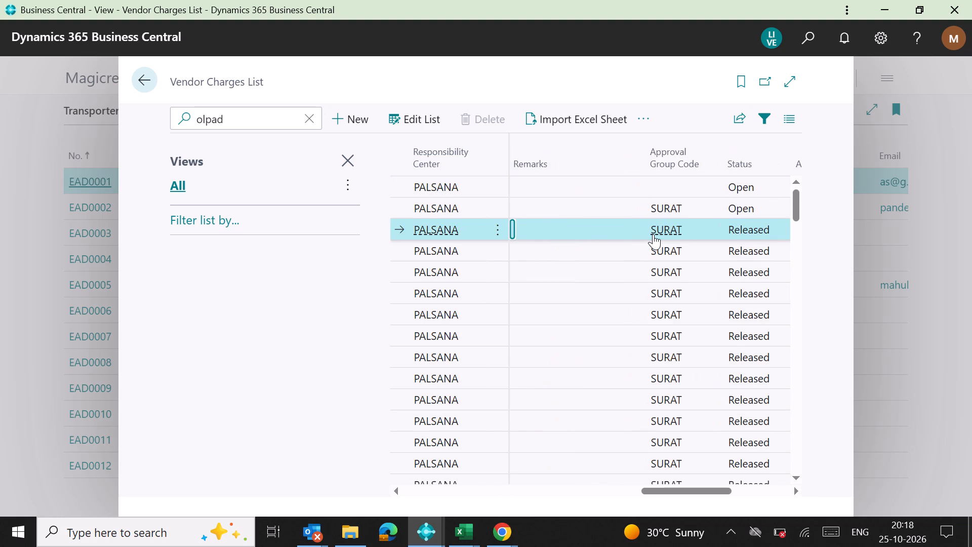
{"action": "key", "text": "Right"}
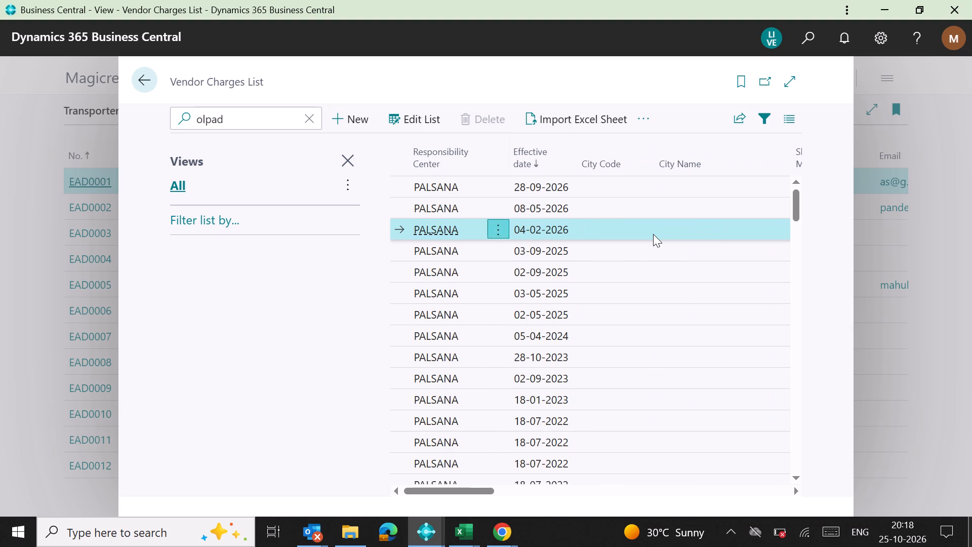
{"action": "key", "text": "Right"}
{"action": "key", "text": "Right"}
{"action": "key", "text": "Right"}
{"action": "key", "text": "Right"}
{"action": "key", "text": "Right"}
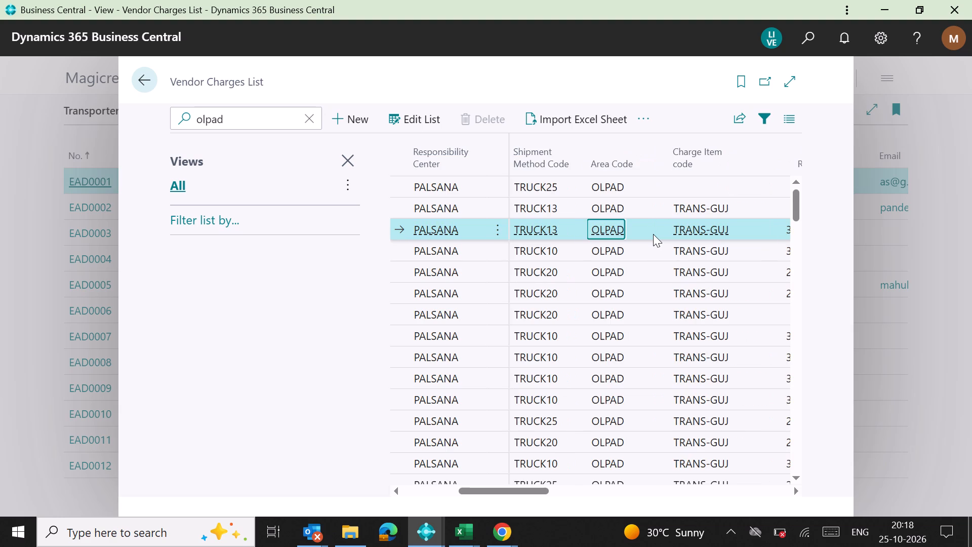
{"action": "key", "text": "Left"}
{"action": "key", "text": "Right"}
{"action": "key", "text": "Right"}
{"action": "key", "text": "Right"}
{"action": "key", "text": "Right"}
{"action": "key", "text": "Right"}
{"action": "key", "text": "Right"}
{"action": "key", "text": "Right"}
{"action": "key", "text": "Right"}
{"action": "key", "text": "Right"}
{"action": "key", "text": "Right"}
{"action": "key", "text": "Right"}
{"action": "key", "text": "Right"}
{"action": "key", "text": "Right"}
{"action": "key", "text": "Right"}
{"action": "key", "text": "Right"}
{"action": "key", "text": "Right"}
{"action": "key", "text": "Right"}
{"action": "key", "text": "Right"}
{"action": "key", "text": "Right"}
{"action": "key", "text": "Right"}
{"action": "key", "text": "Left"}
{"action": "key", "text": "Left"}
{"action": "key", "text": "Left"}
{"action": "key", "text": "Left"}
{"action": "key", "text": "Left"}
{"action": "key", "text": "Left"}
{"action": "key", "text": "Left"}
{"action": "key", "text": "Left"}
{"action": "key", "text": "Left"}
{"action": "key", "text": "Left"}
{"action": "key", "text": "Left"}
{"action": "key", "text": "Left"}
{"action": "key", "text": "Left"}
{"action": "key", "text": "Left"}
{"action": "key", "text": "Left"}
{"action": "key", "text": "Left"}
{"action": "key", "text": "Left"}
{"action": "key", "text": "Left"}
{"action": "key", "text": "Left"}
{"action": "key", "text": "Left"}
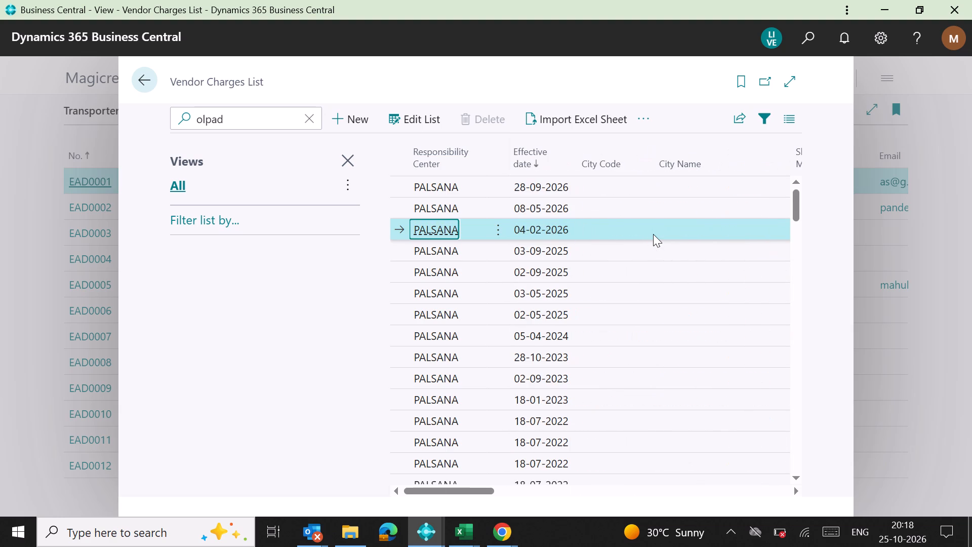
{"action": "left_click", "coordinate": [147, 79]}
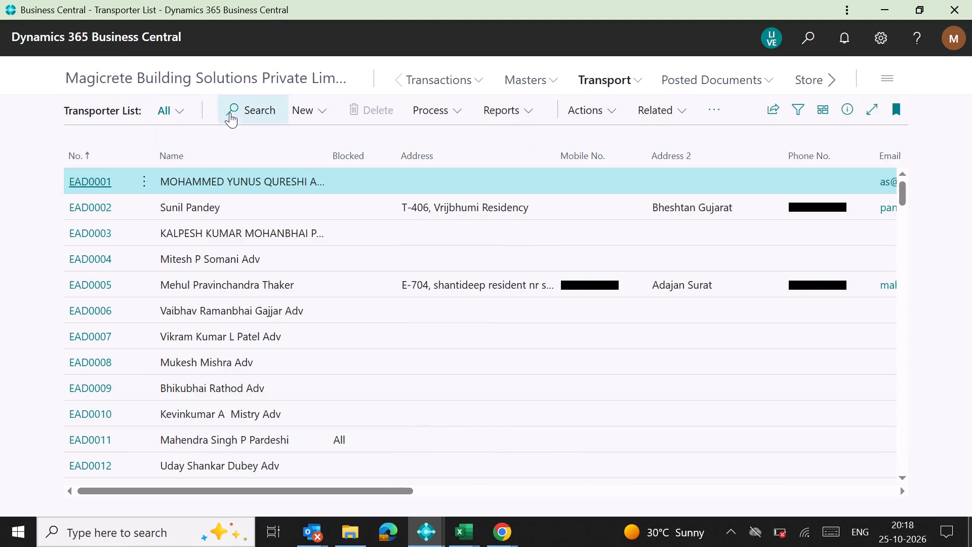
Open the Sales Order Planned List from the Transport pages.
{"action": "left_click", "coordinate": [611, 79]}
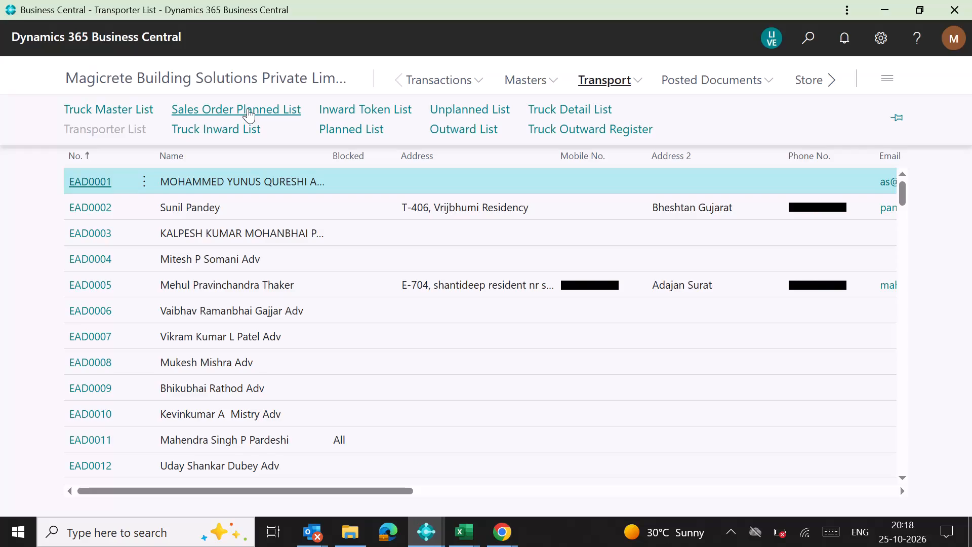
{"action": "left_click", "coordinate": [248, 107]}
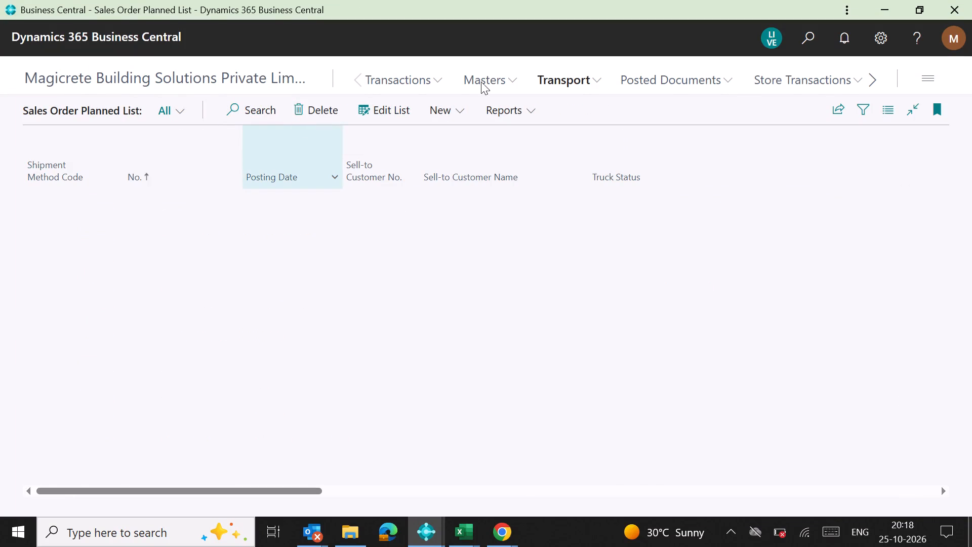
Find transporter VS02682 in the Transporter List, open its card and bring up its vendor charges.
{"action": "left_click", "coordinate": [547, 76]}
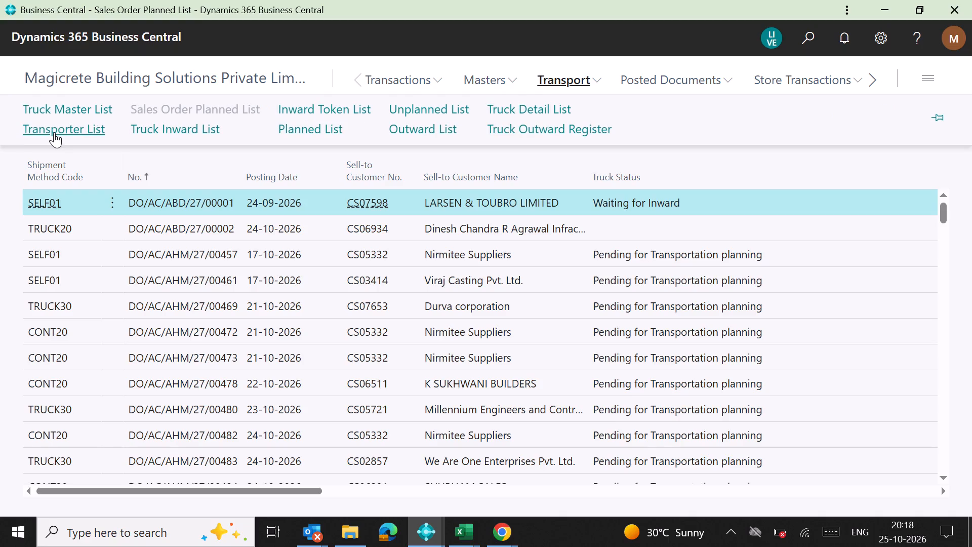
{"action": "left_click", "coordinate": [54, 132]}
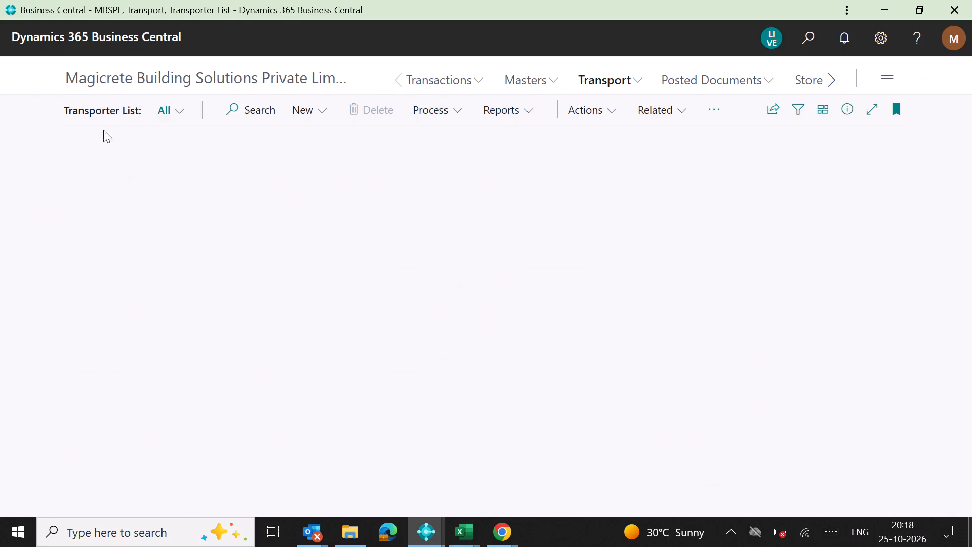
{"action": "left_click", "coordinate": [233, 109]}
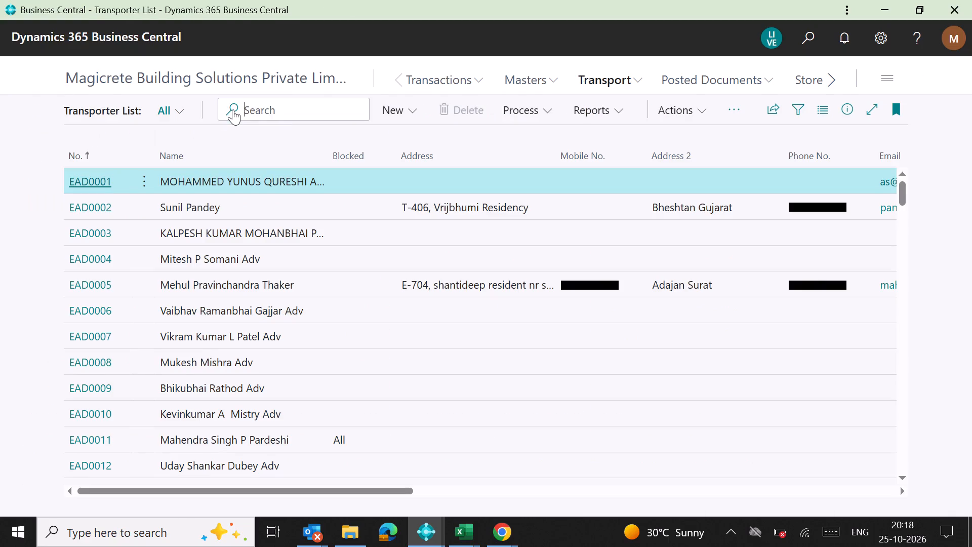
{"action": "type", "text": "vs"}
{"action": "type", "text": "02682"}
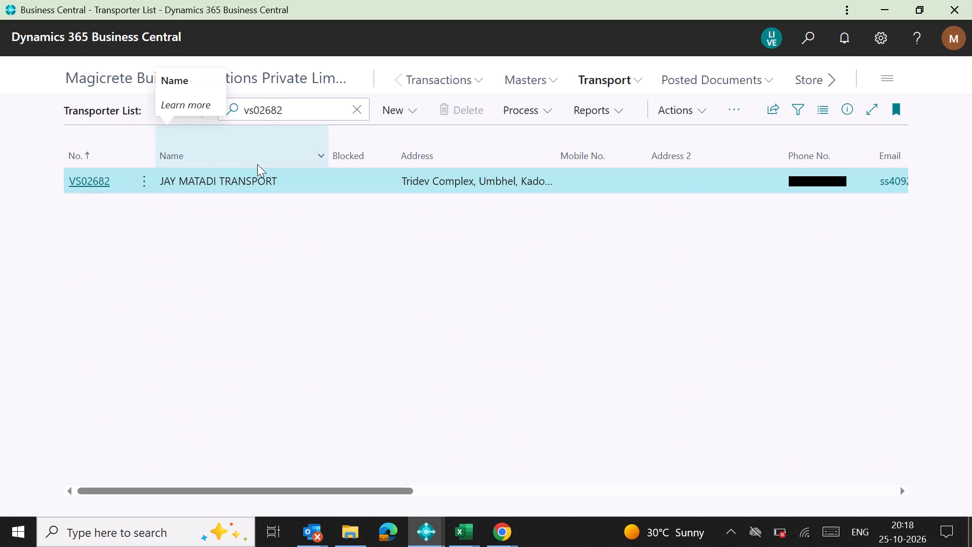
{"action": "left_click", "coordinate": [89, 182]}
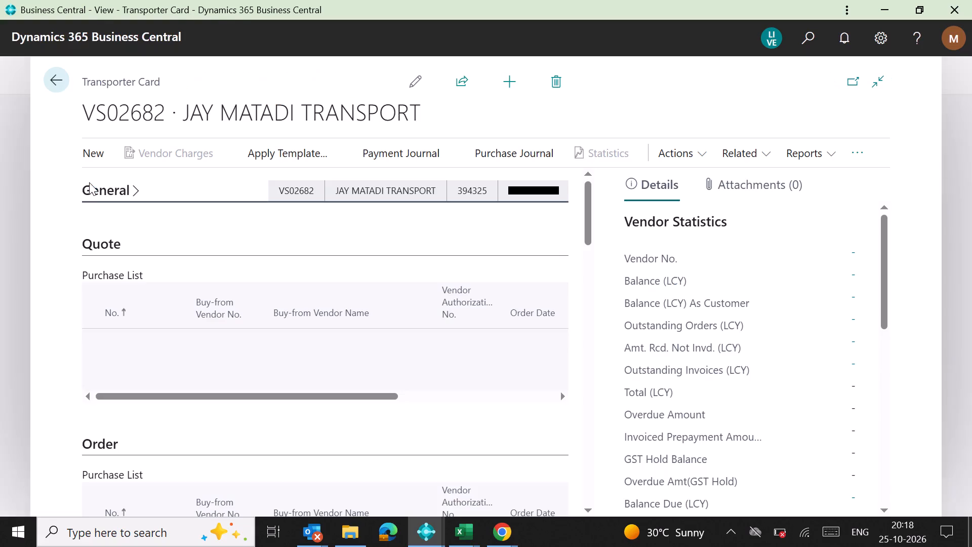
{"action": "left_click", "coordinate": [165, 160]}
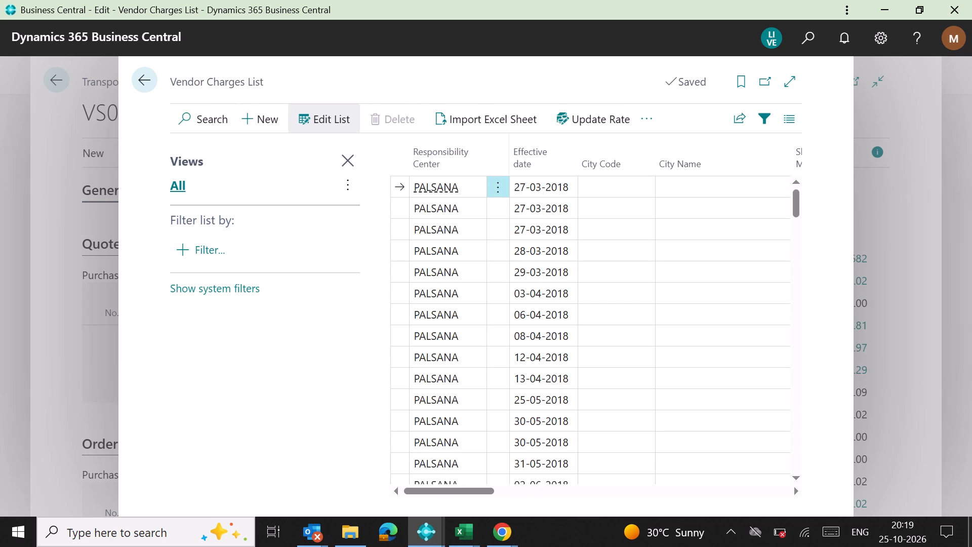
Search the transporter's vendor charges for "kim" and examine the entries' effective dates, truck types, rates and variations.
{"action": "left_click", "coordinate": [186, 120]}
{"action": "type", "text": "kim"}
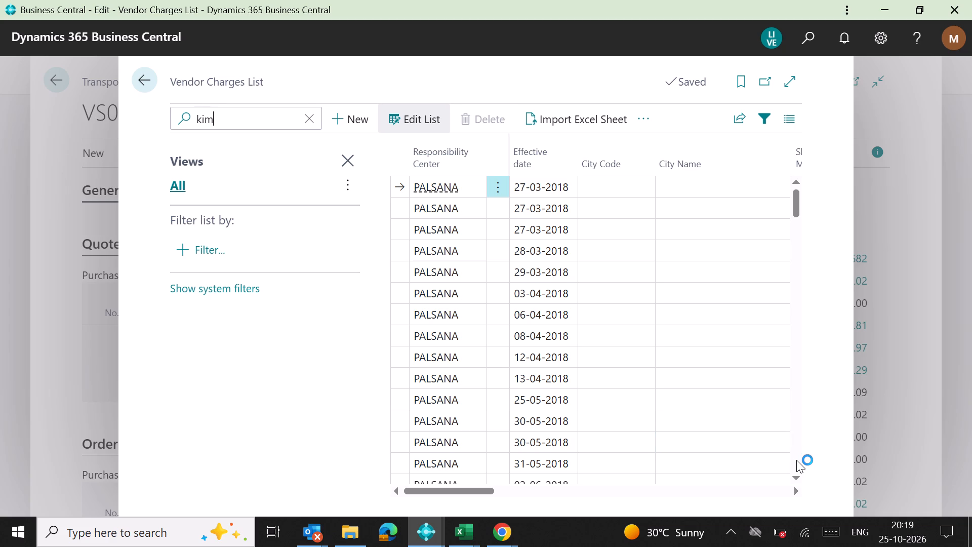
{"action": "left_click", "coordinate": [795, 491]}
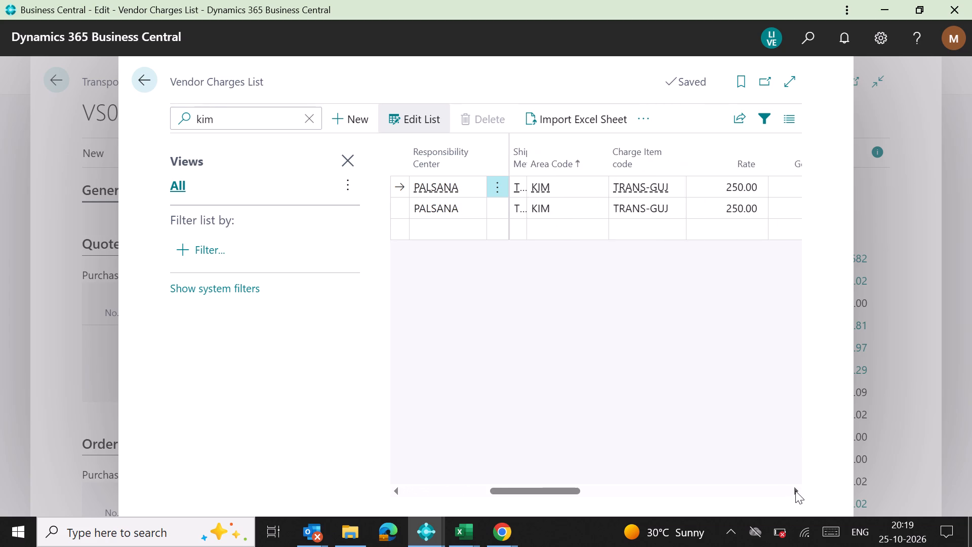
{"action": "left_click", "coordinate": [795, 491]}
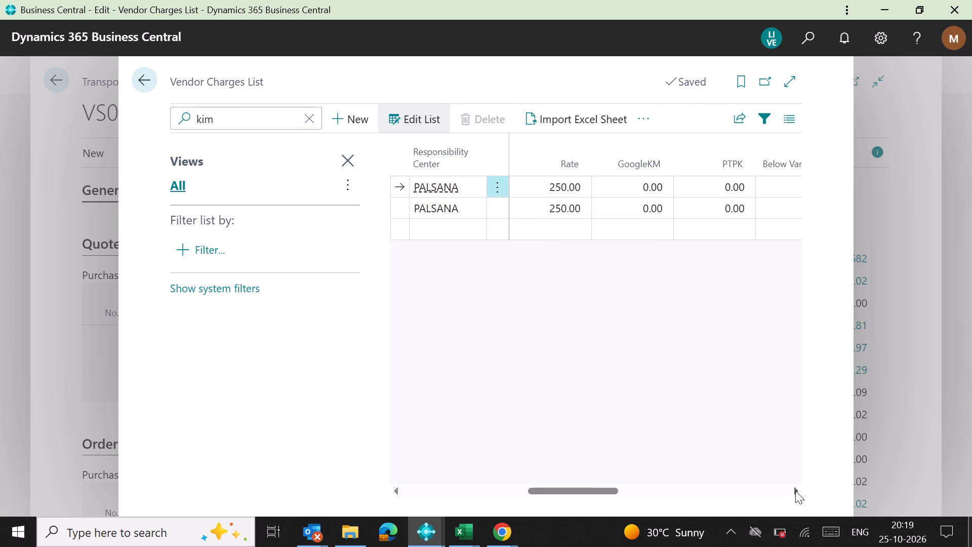
{"action": "left_click", "coordinate": [455, 493]}
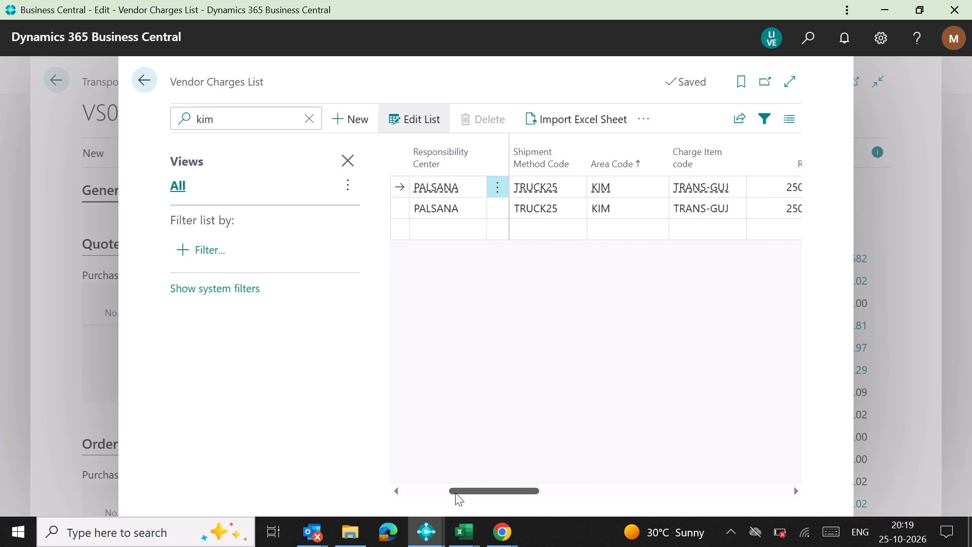
{"action": "triple_click", "coordinate": [426, 493]}
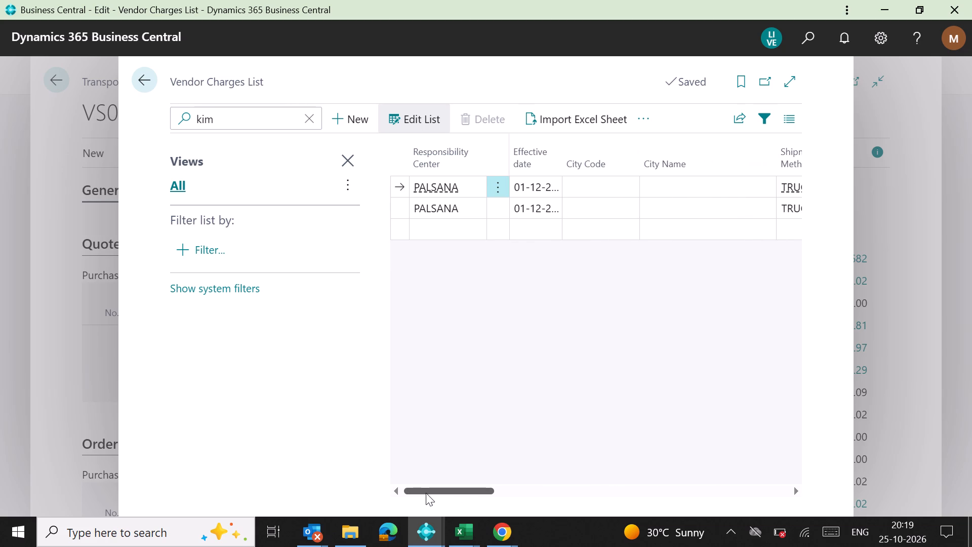
{"action": "left_click", "coordinate": [797, 491]}
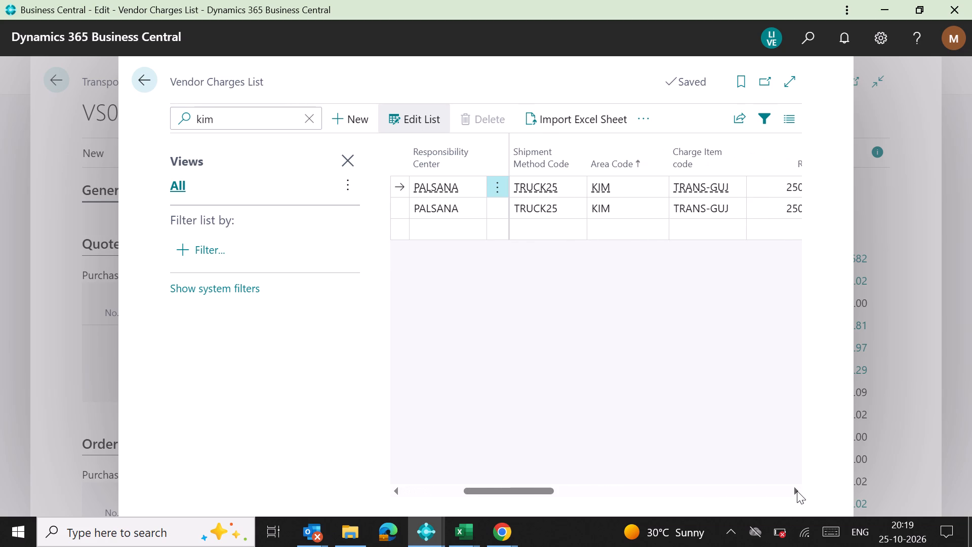
{"action": "left_click", "coordinate": [797, 491]}
{"action": "left_click", "coordinate": [797, 491]}
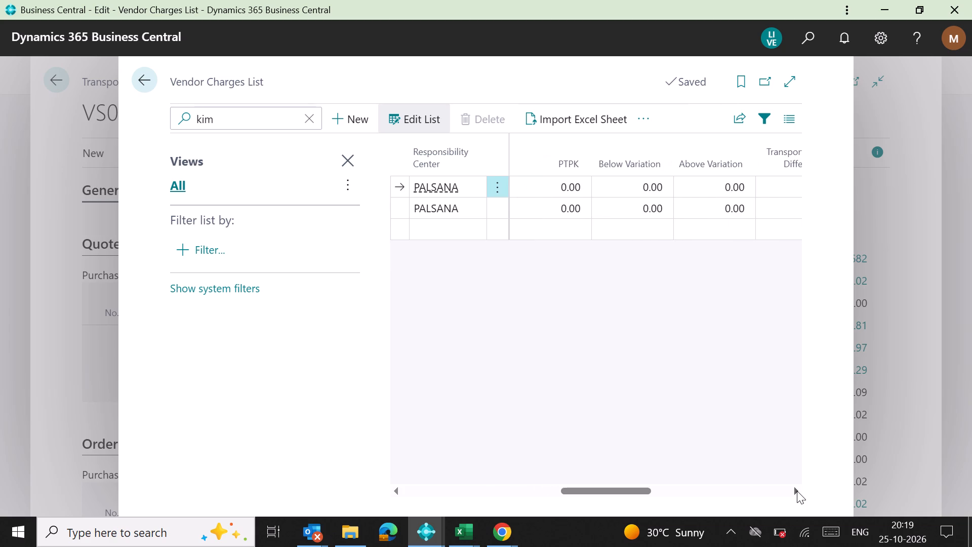
Add a new vendor charge entry for the transporter with PALSANA as its responsibility center.
{"action": "left_click", "coordinate": [358, 121]}
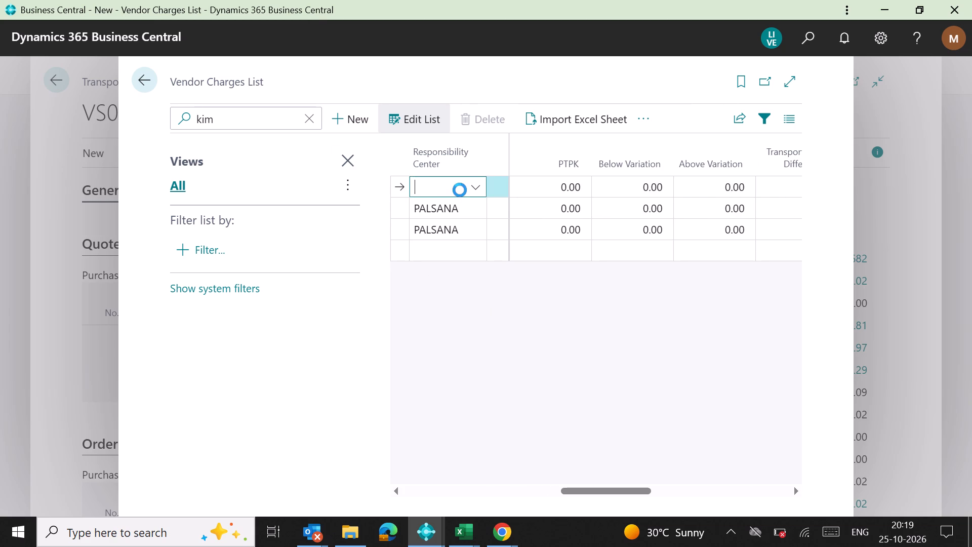
{"action": "key", "text": "Left"}
{"action": "key", "text": "Left"}
{"action": "key", "text": "Left"}
{"action": "key", "text": "Left"}
{"action": "key", "text": "Left"}
{"action": "key", "text": "Left"}
{"action": "key", "text": "Left"}
{"action": "key", "text": "Left"}
{"action": "key", "text": "Left"}
{"action": "key", "text": "Left"}
{"action": "key", "text": "Right"}
{"action": "key", "text": "Right"}
{"action": "key", "text": "Left"}
{"action": "key", "text": "Left"}
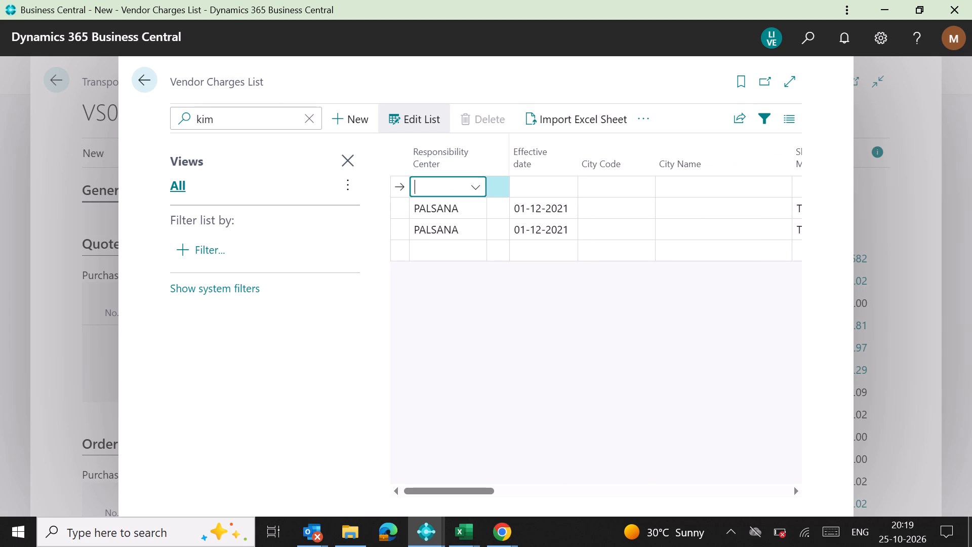
{"action": "key", "text": "Left"}
{"action": "type", "text": "palsan"}
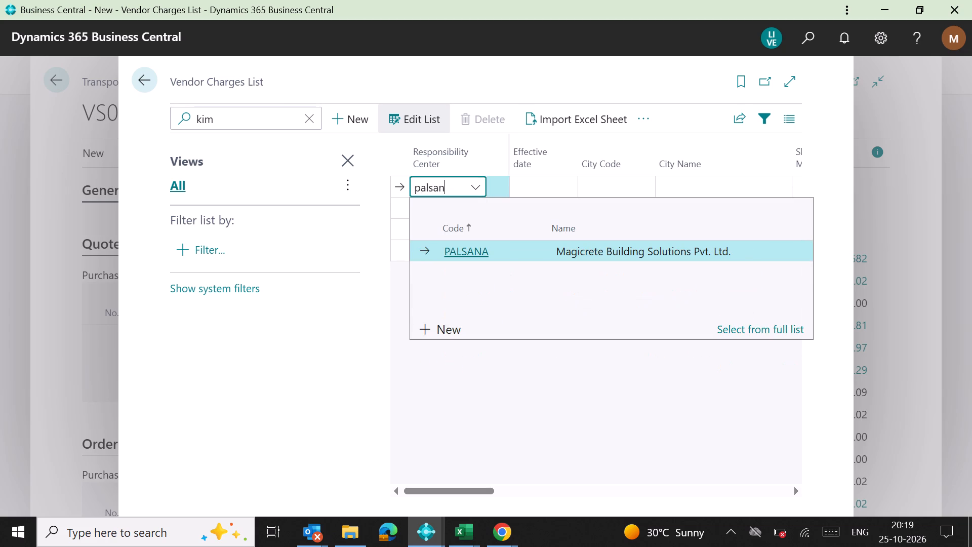
{"action": "left_click", "coordinate": [489, 248]}
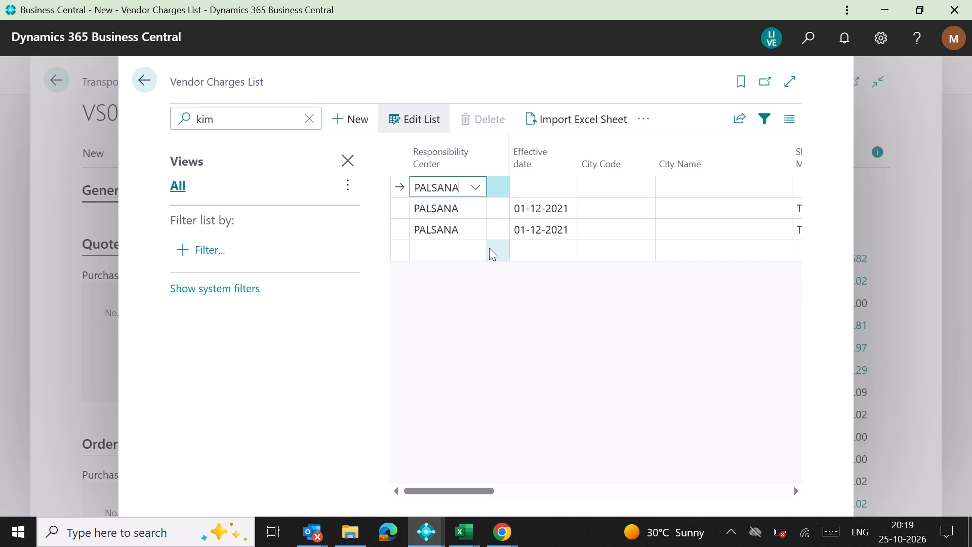
Set the new entry's effective date to 23-10-2026.
{"action": "key", "text": "Right"}
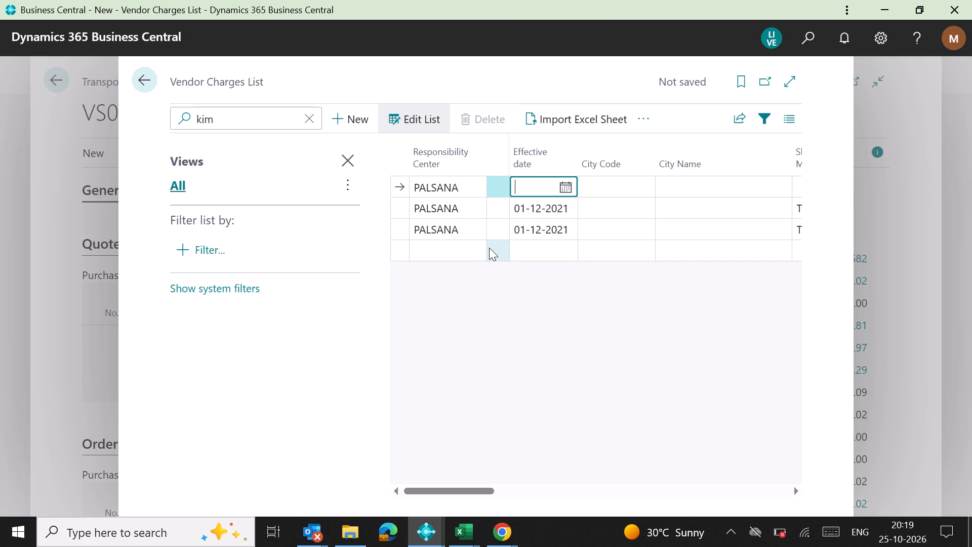
{"action": "key", "text": "t"}
{"action": "key", "text": "Right"}
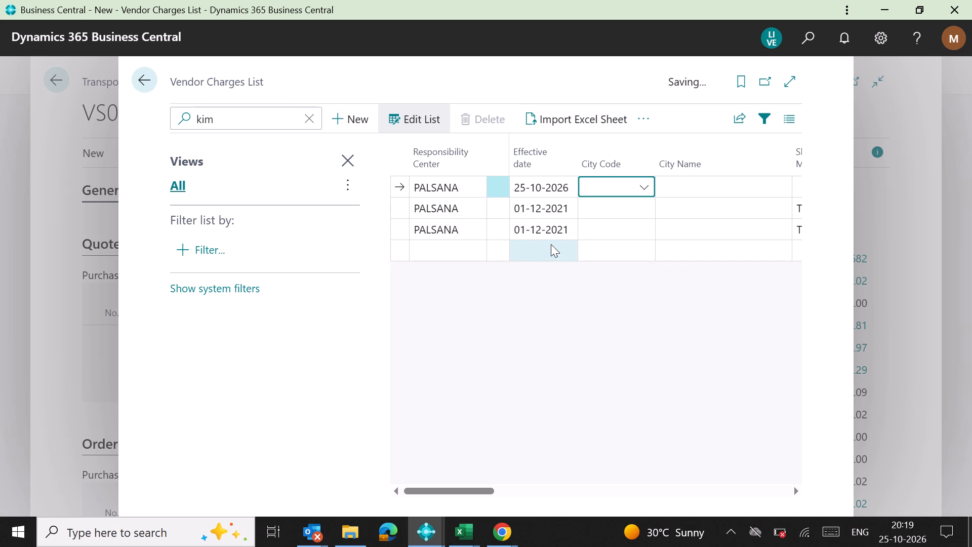
{"action": "left_click", "coordinate": [572, 189]}
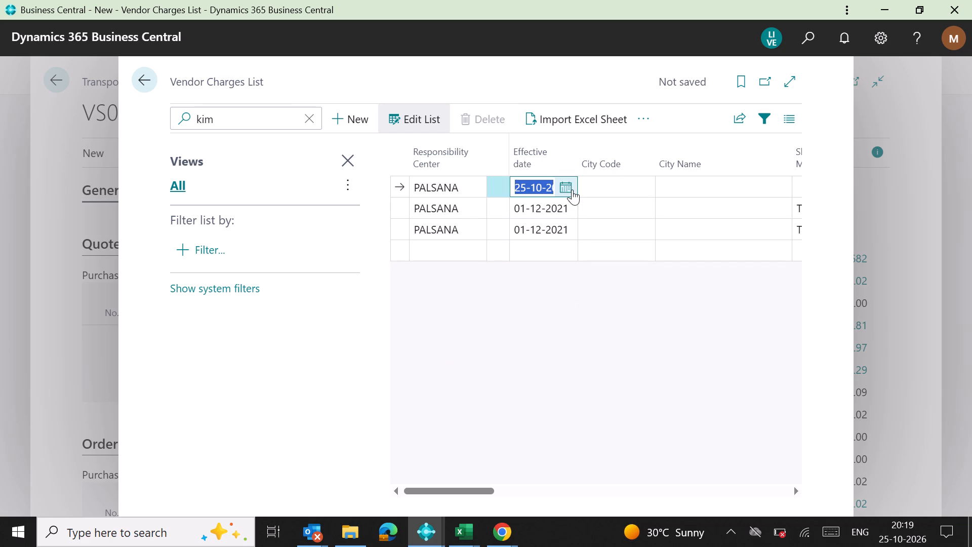
{"action": "left_click", "coordinate": [566, 190]}
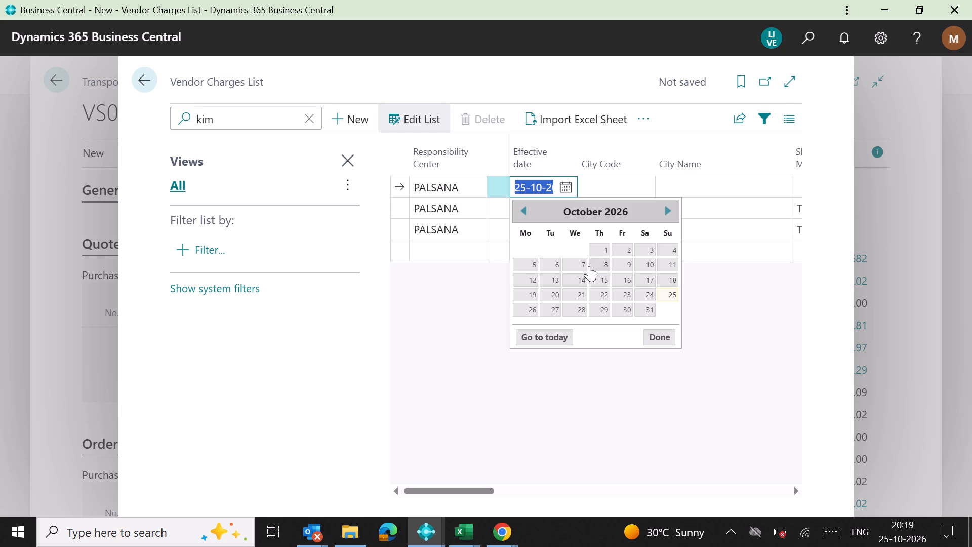
{"action": "left_click", "coordinate": [625, 295]}
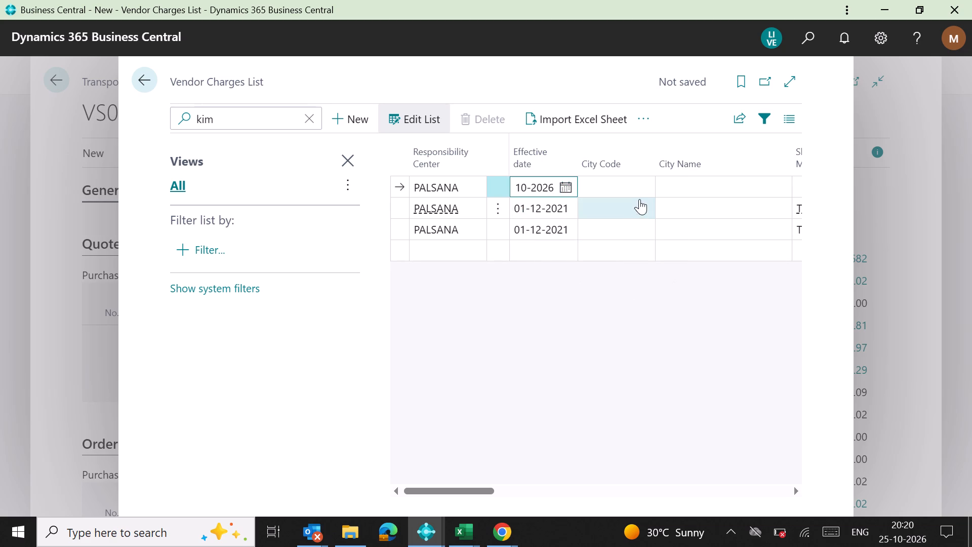
Set the new entry's shipment method code to TRUCK10 and its area code to KIM.
{"action": "key", "text": "Right"}
{"action": "key", "text": "Right"}
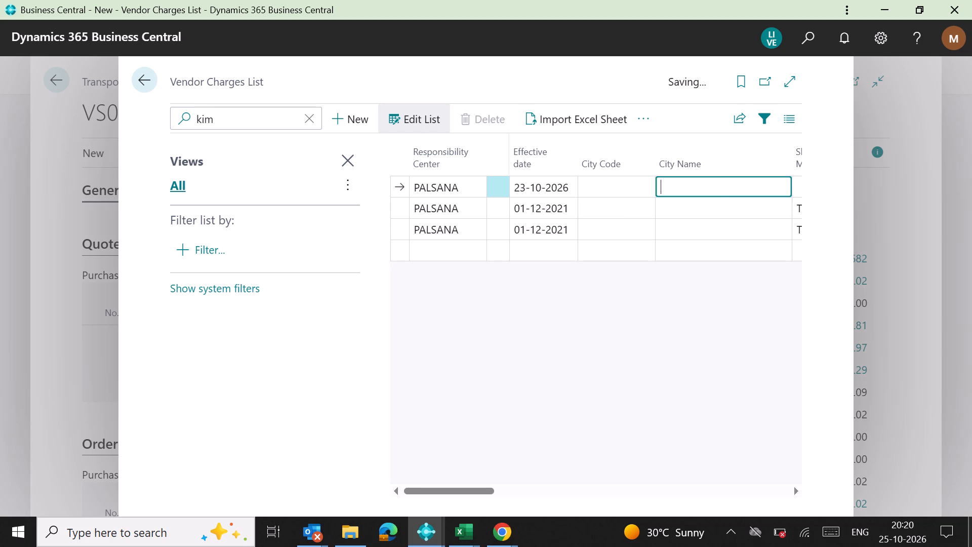
{"action": "key", "text": "Right"}
{"action": "type", "text": "truck10"}
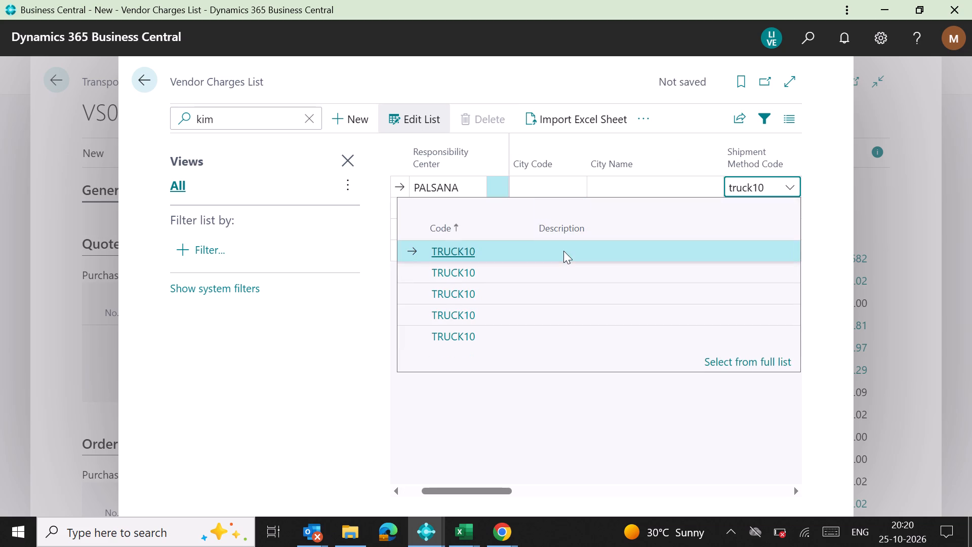
{"action": "left_click", "coordinate": [485, 276]}
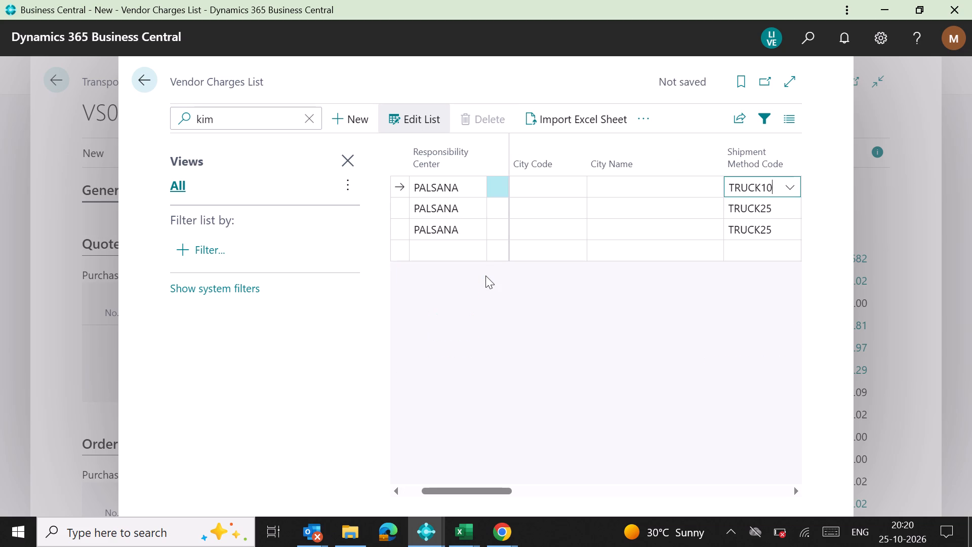
{"action": "key", "text": "Right"}
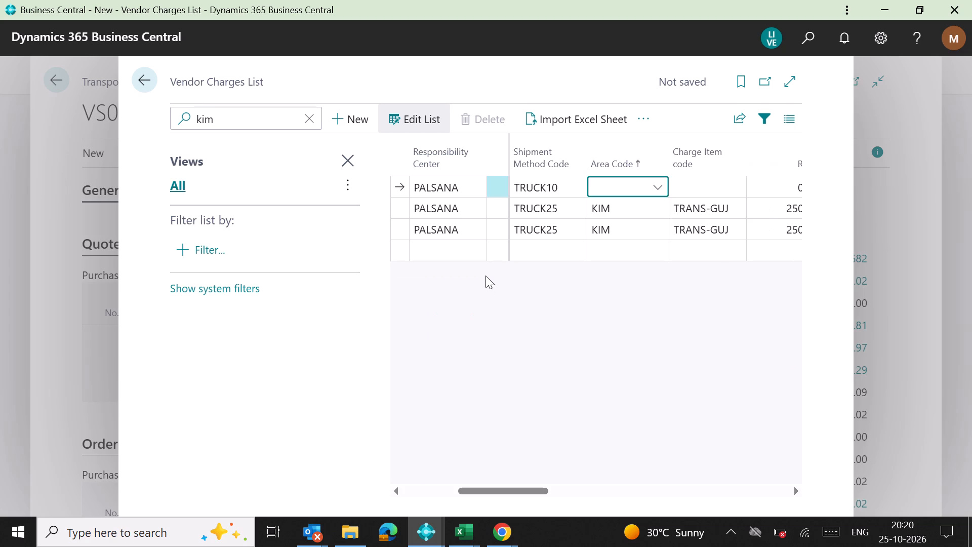
{"action": "type", "text": "kim"}
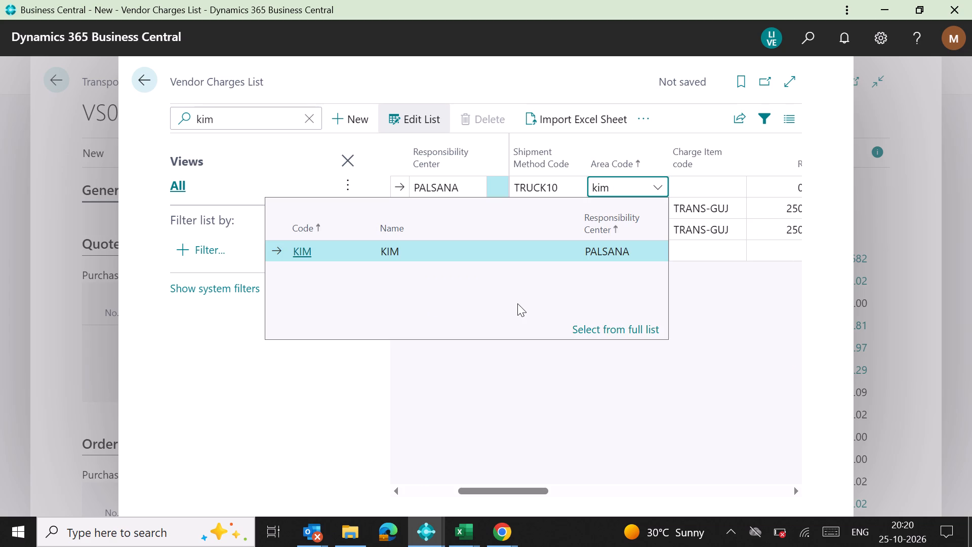
{"action": "left_click", "coordinate": [548, 252]}
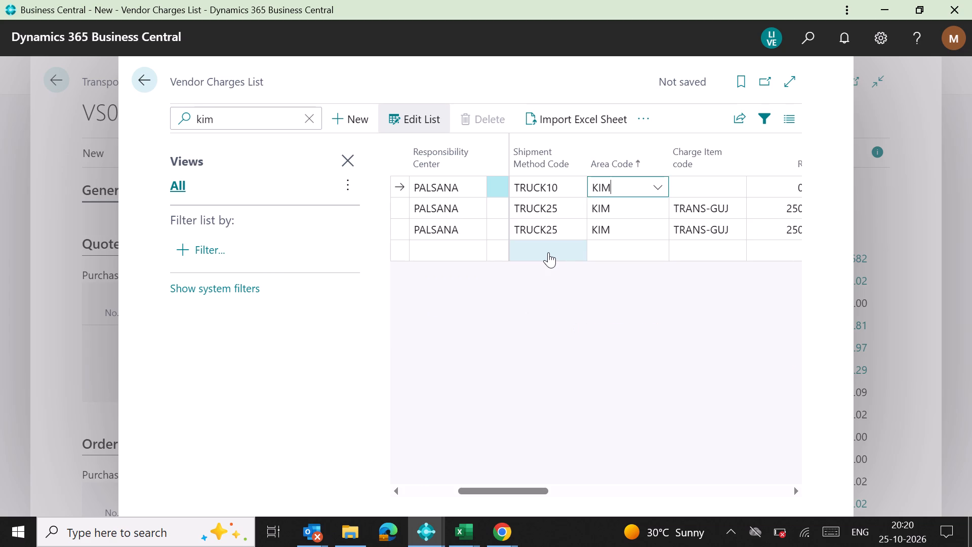
Assign charge item code TRANS-GUJ to the new Kim entry and enter a rate of 350.
{"action": "key", "text": "Right"}
{"action": "type", "text": "trans"}
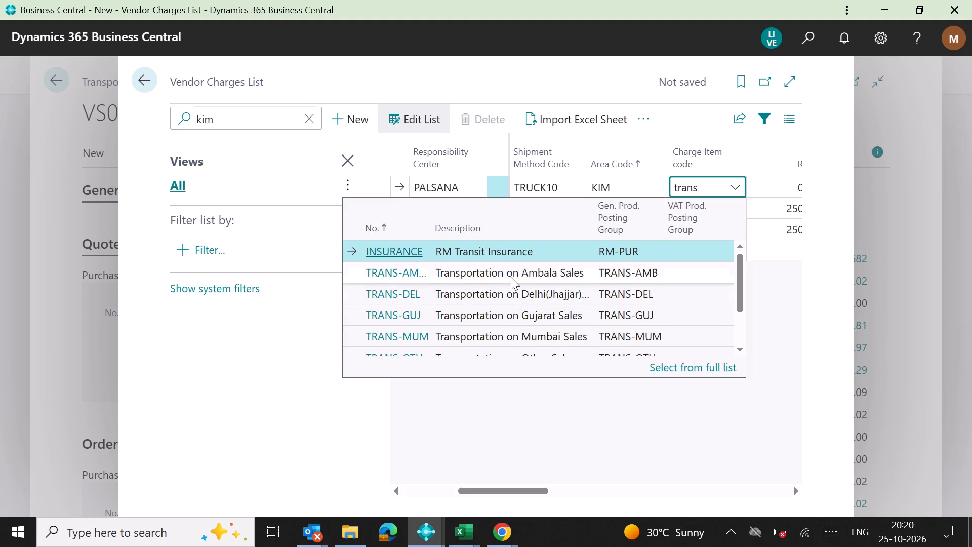
{"action": "left_click", "coordinate": [492, 317]}
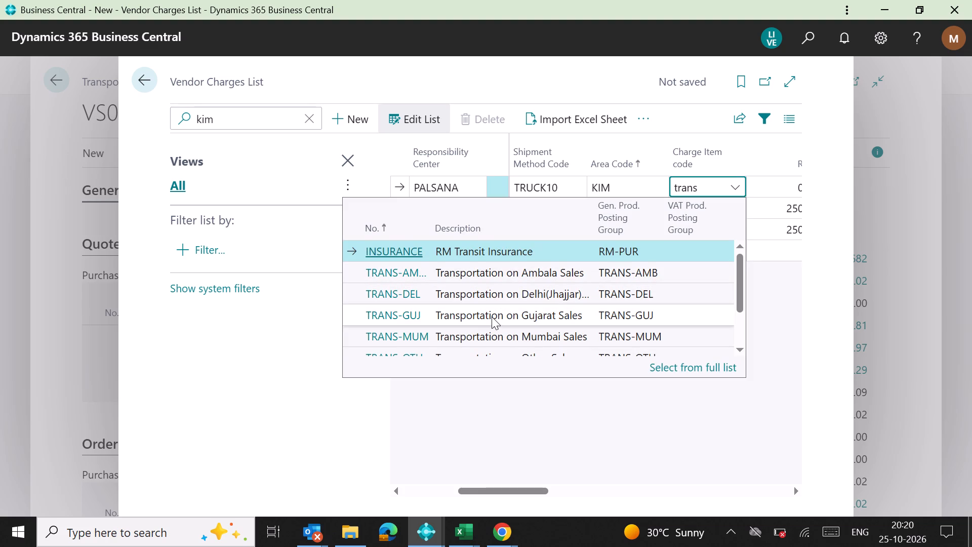
{"action": "key", "text": "Right"}
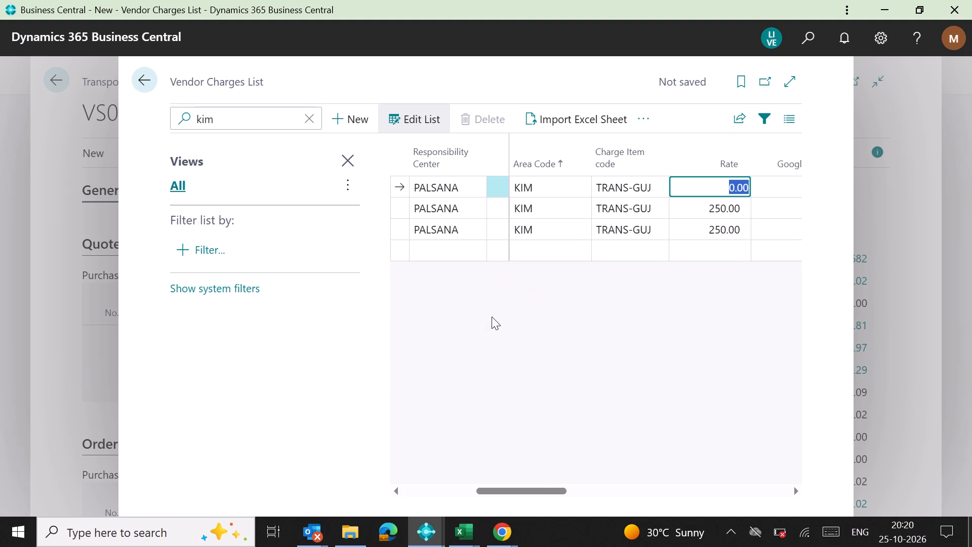
{"action": "key", "text": "3"}
{"action": "key", "text": "5"}
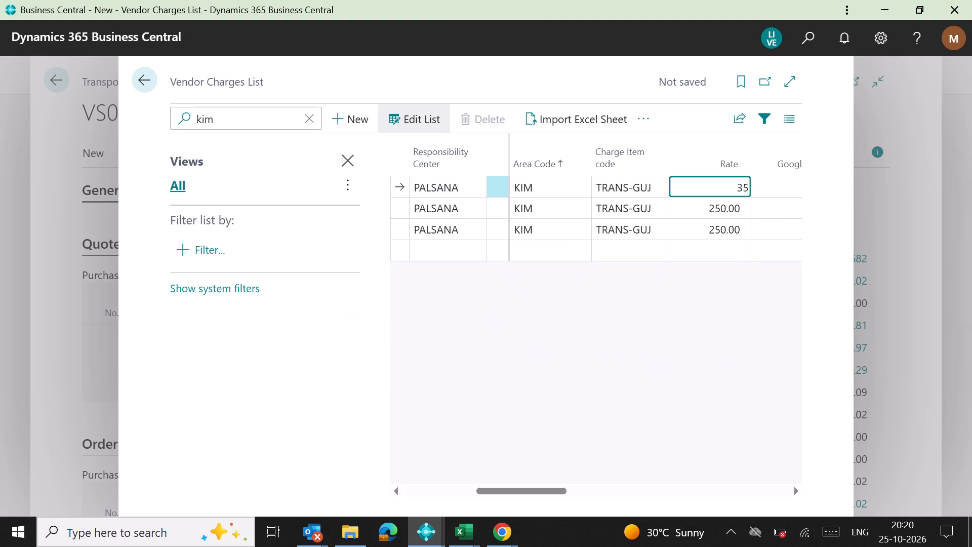
{"action": "key", "text": "0"}
{"action": "key", "text": "Right"}
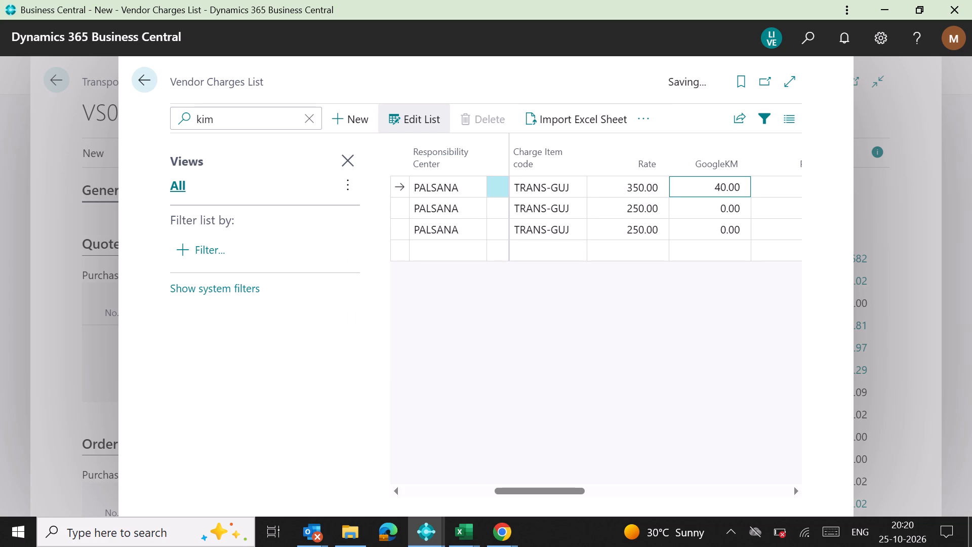
Enter unload charges of 80 and approval group code SURAT on the new Kim entry.
{"action": "key", "text": "Right"}
{"action": "key", "text": "Right"}
{"action": "key", "text": "Right"}
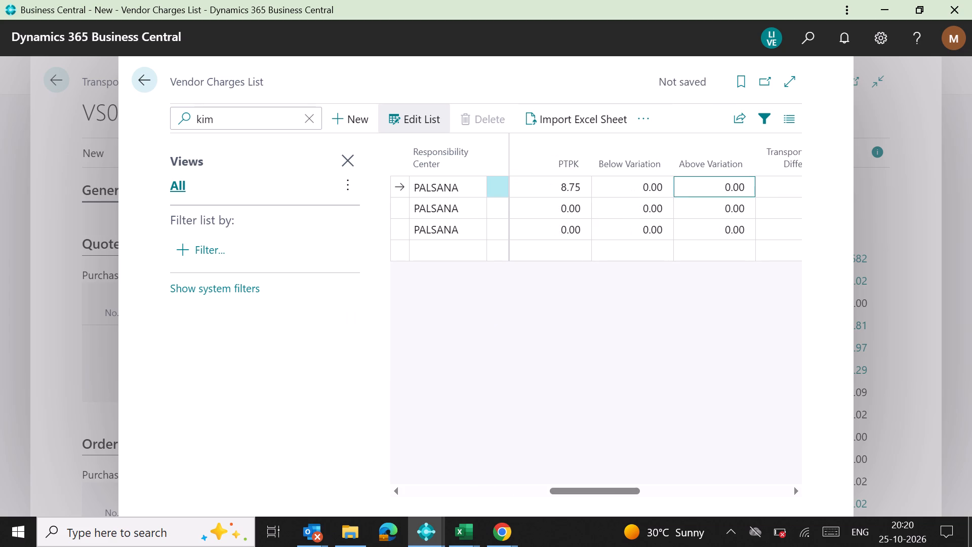
{"action": "key", "text": "Right"}
{"action": "key", "text": "Right"}
{"action": "key", "text": "Right"}
{"action": "key", "text": "Left"}
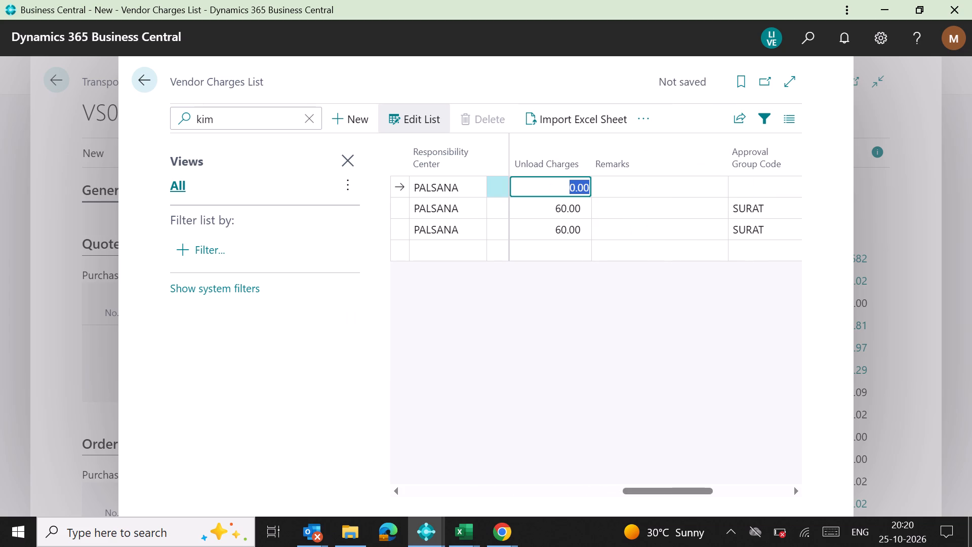
{"action": "type", "text": "80"}
{"action": "key", "text": "Right"}
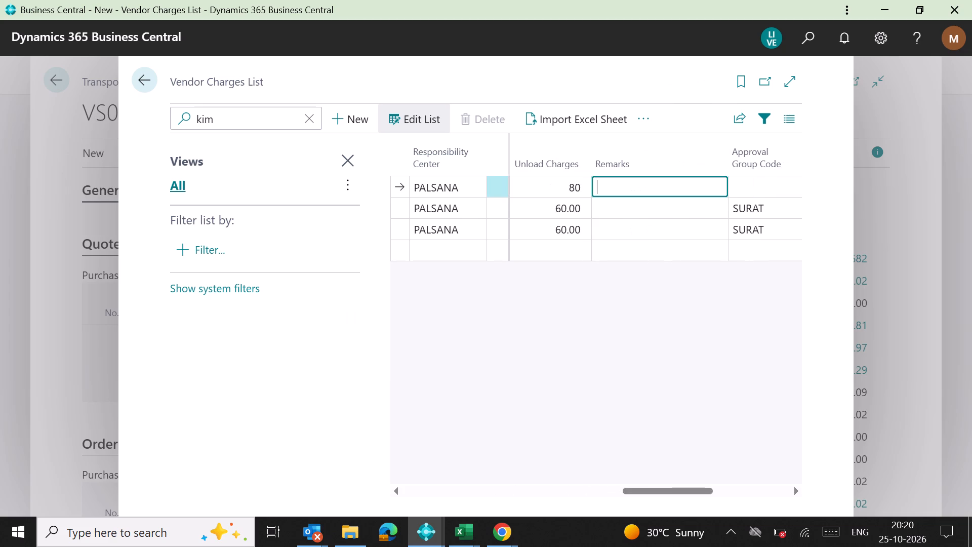
{"action": "key", "text": "Right"}
{"action": "type", "text": "su"}
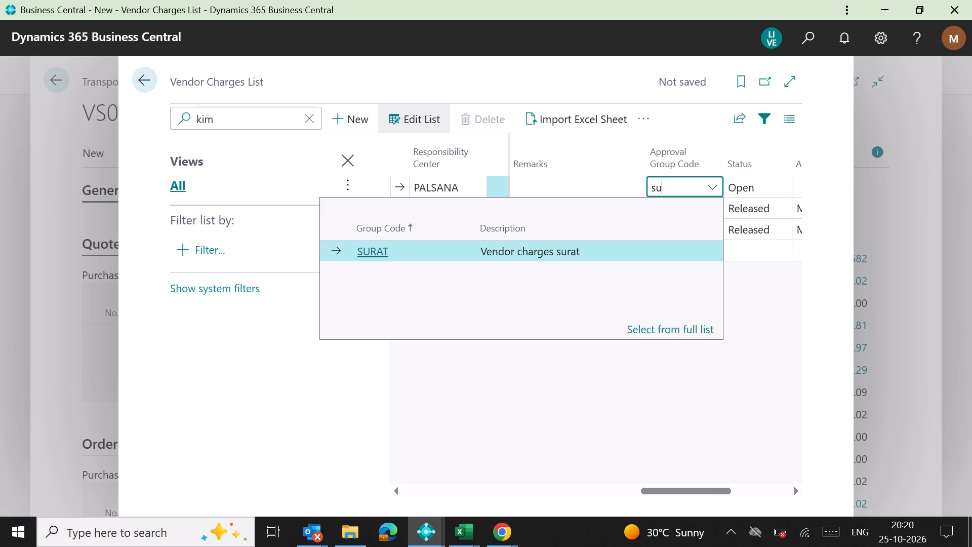
{"action": "left_click", "coordinate": [503, 258]}
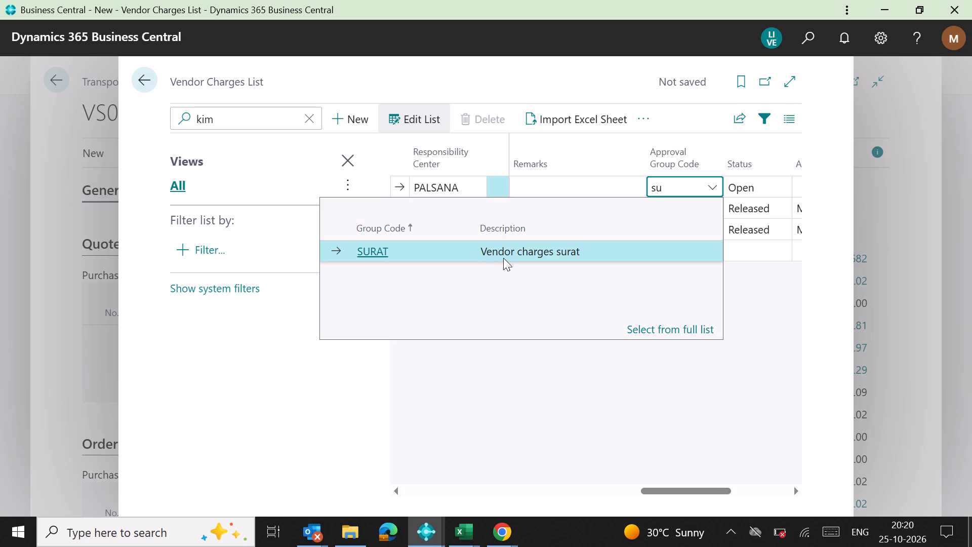
{"action": "key", "text": "Right"}
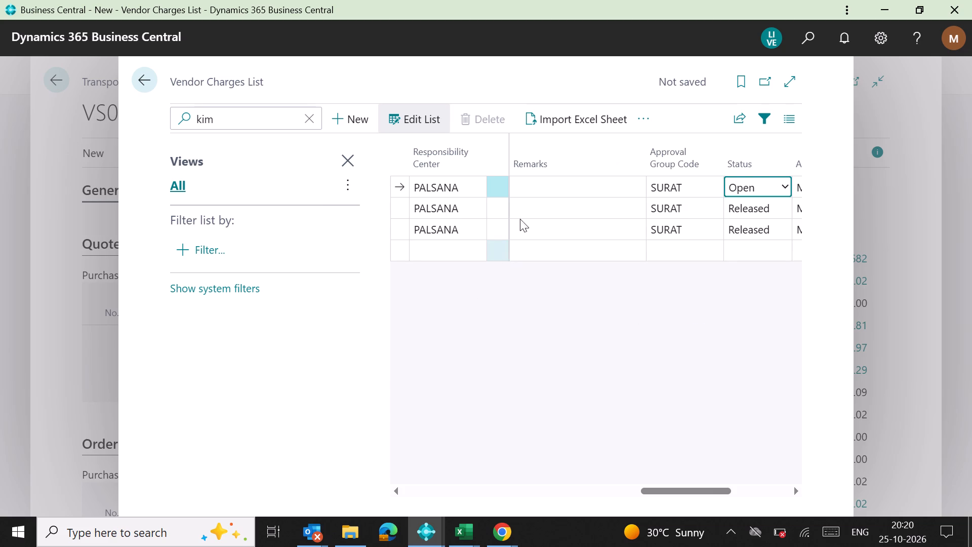
Send the new Kim TRUCK10 vendor charge for approval.
{"action": "left_click", "coordinate": [644, 115]}
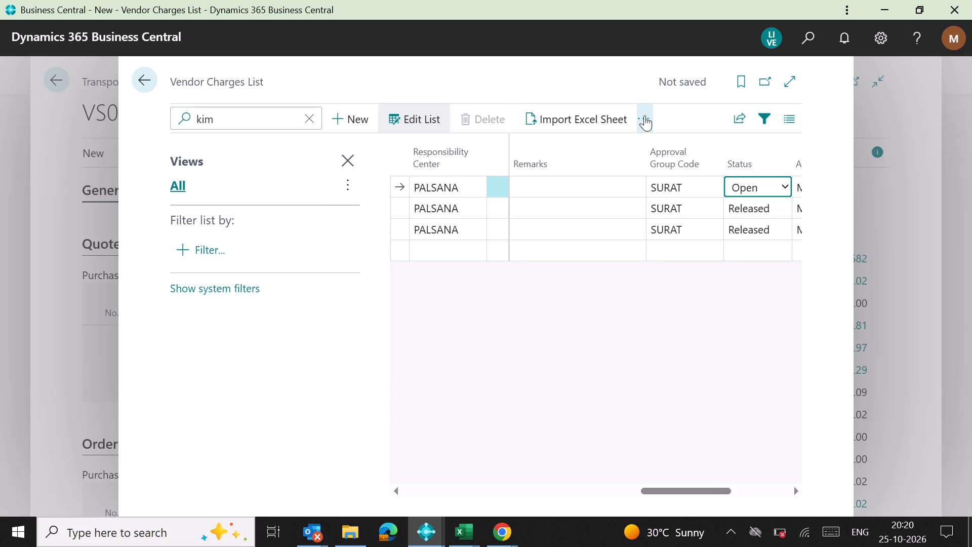
{"action": "left_click", "coordinate": [599, 176]}
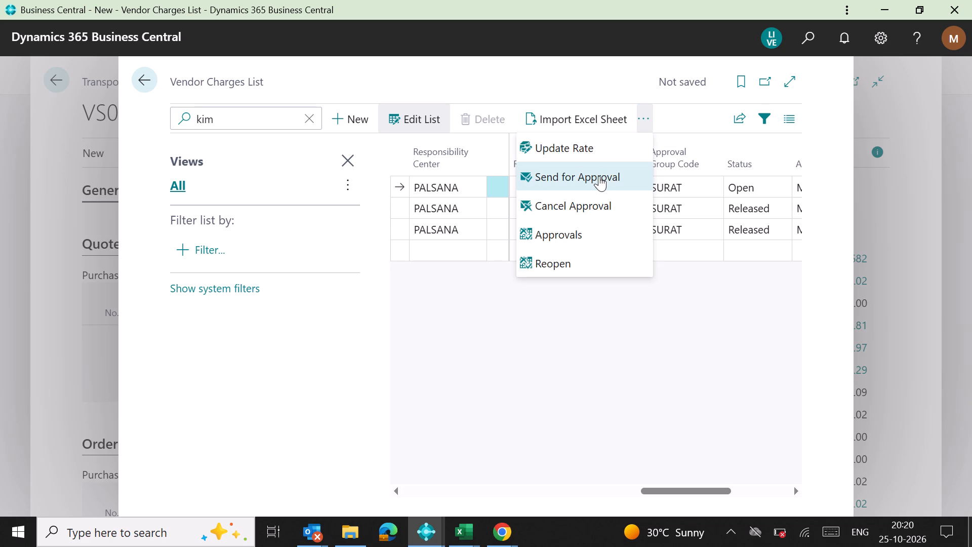
{"action": "left_click", "coordinate": [557, 319]}
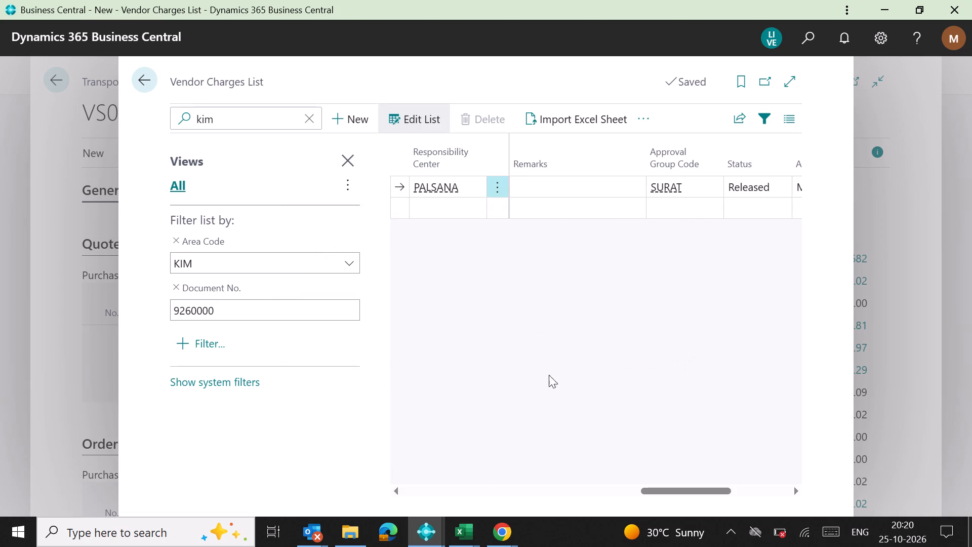
Review the new Kim TRUCK10 charge's fields from effective date through unload charges, and return to the Transporter List.
{"action": "left_click", "coordinate": [441, 487]}
{"action": "left_click_drag", "start_coordinate": [441, 487], "coordinate": [438, 487]}
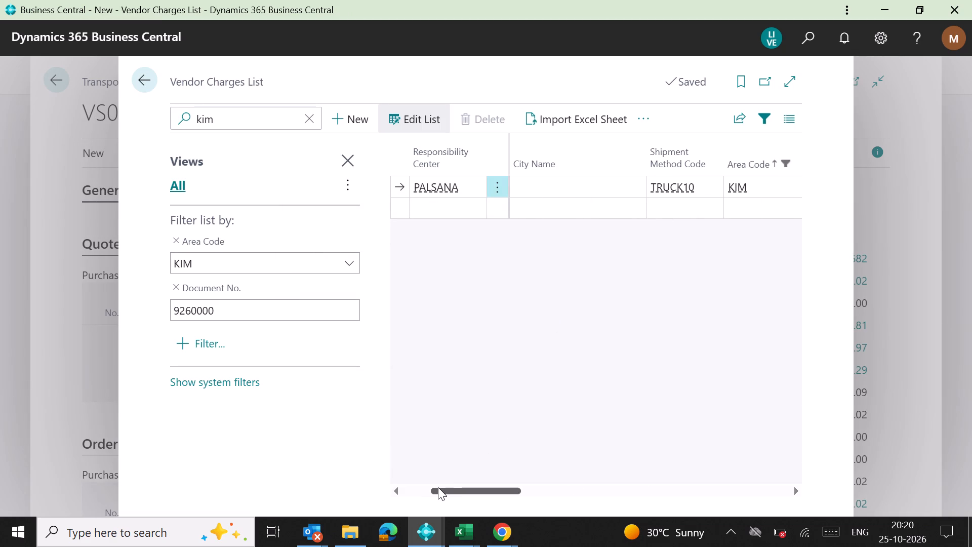
{"action": "left_click_drag", "start_coordinate": [438, 487], "coordinate": [422, 488]}
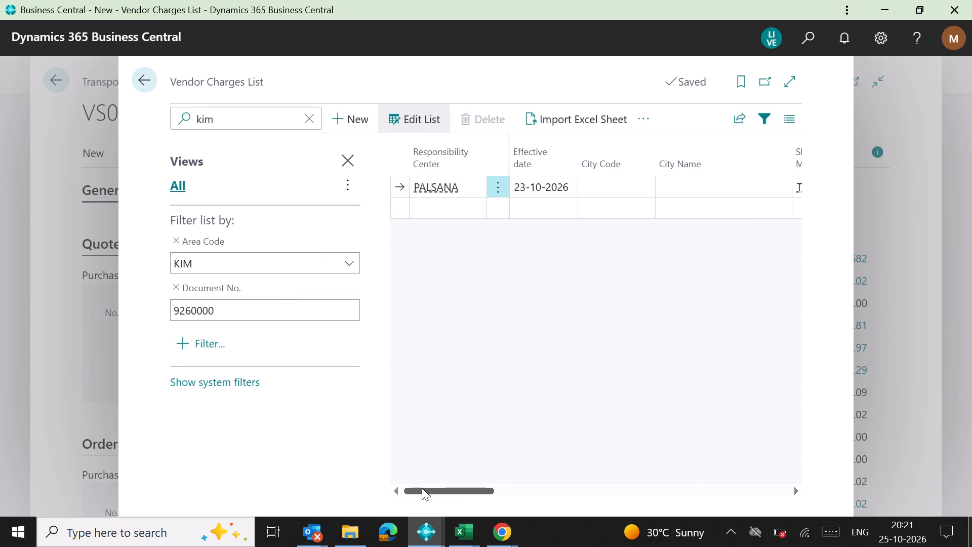
{"action": "left_click", "coordinate": [797, 491]}
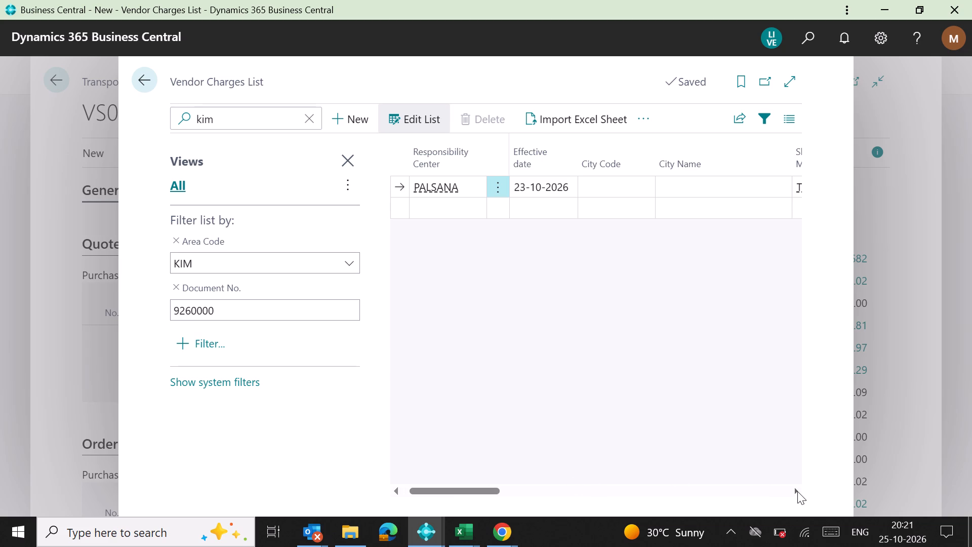
{"action": "left_click", "coordinate": [797, 491]}
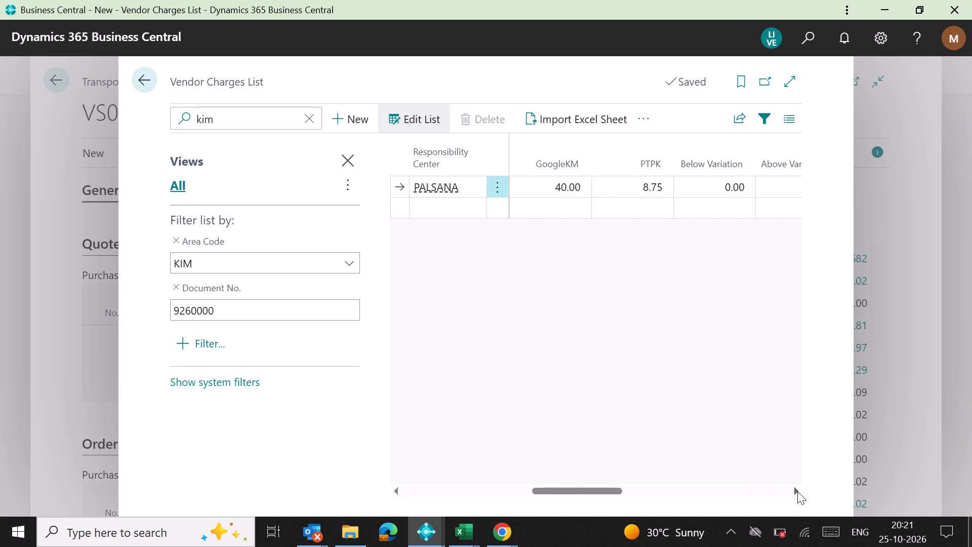
{"action": "left_click", "coordinate": [797, 491]}
{"action": "double_click", "coordinate": [797, 491]}
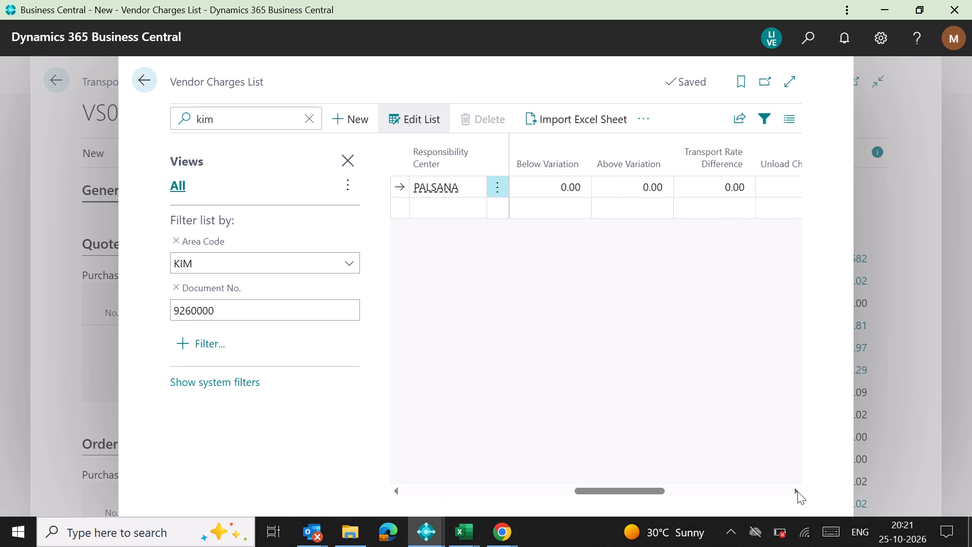
{"action": "double_click", "coordinate": [797, 491]}
{"action": "left_click", "coordinate": [797, 491]}
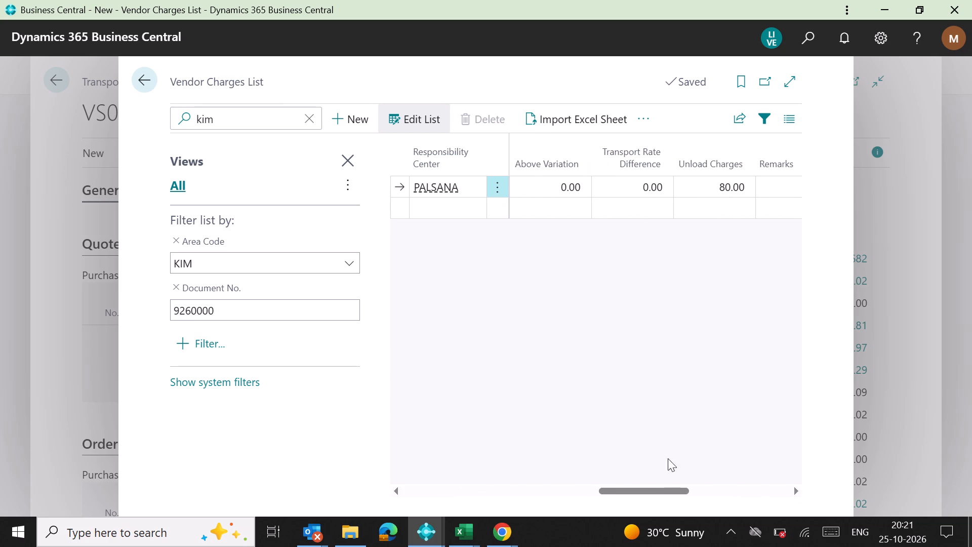
{"action": "left_click", "coordinate": [147, 80]}
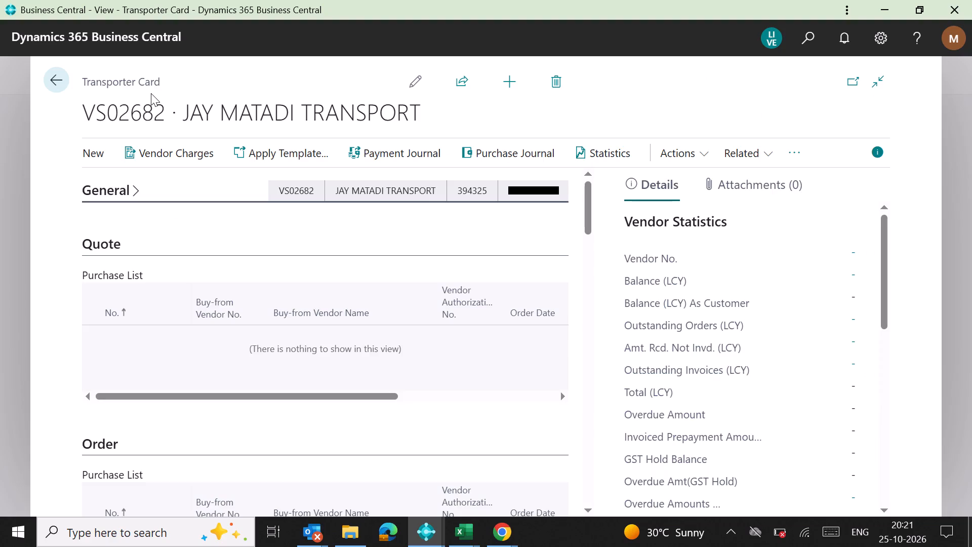
{"action": "left_click", "coordinate": [55, 79]}
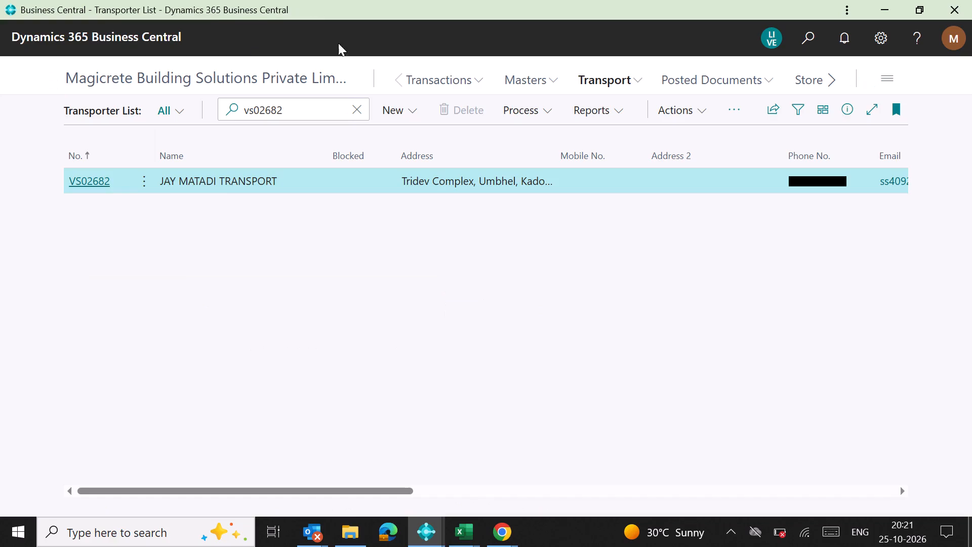
Search the Inward Token List for vehicle number 8577.
{"action": "left_click", "coordinate": [598, 80]}
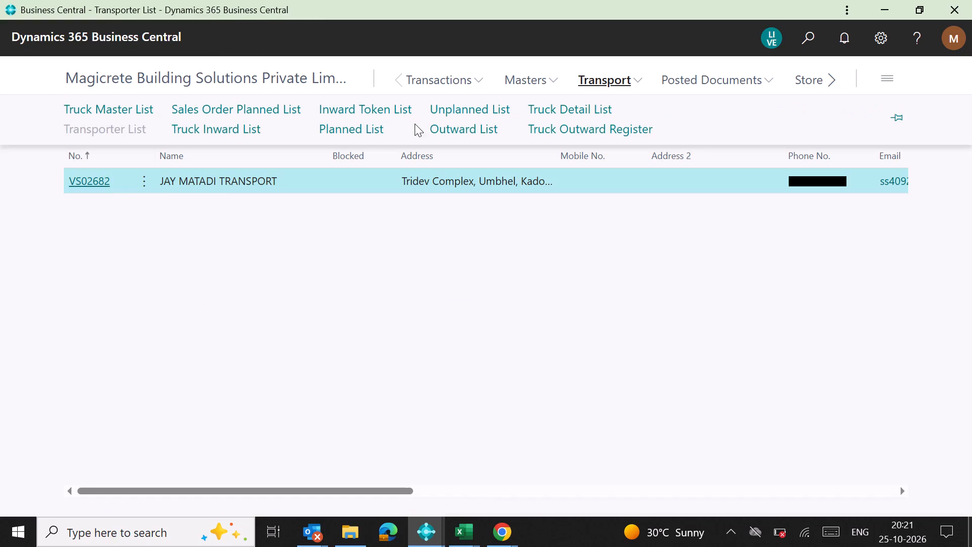
{"action": "left_click", "coordinate": [371, 107]}
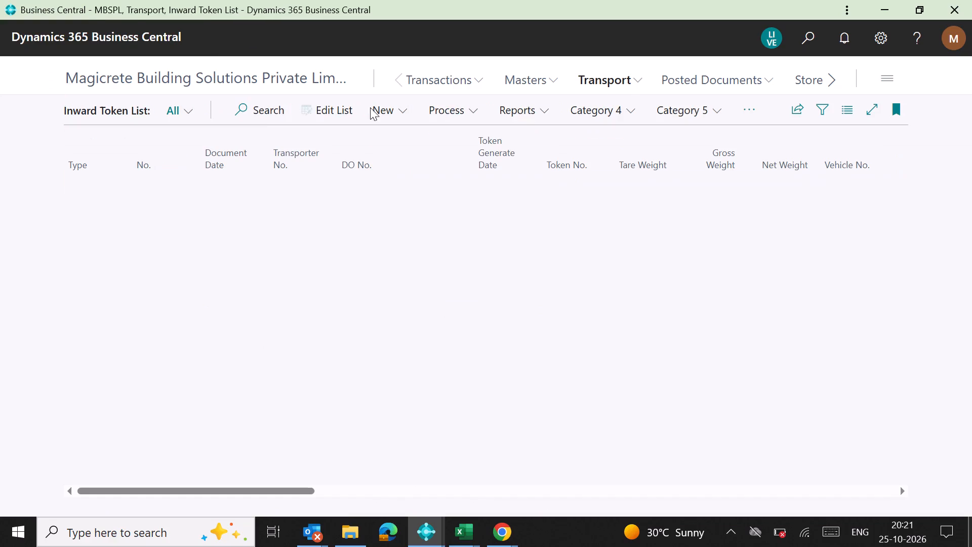
{"action": "left_click", "coordinate": [243, 112]}
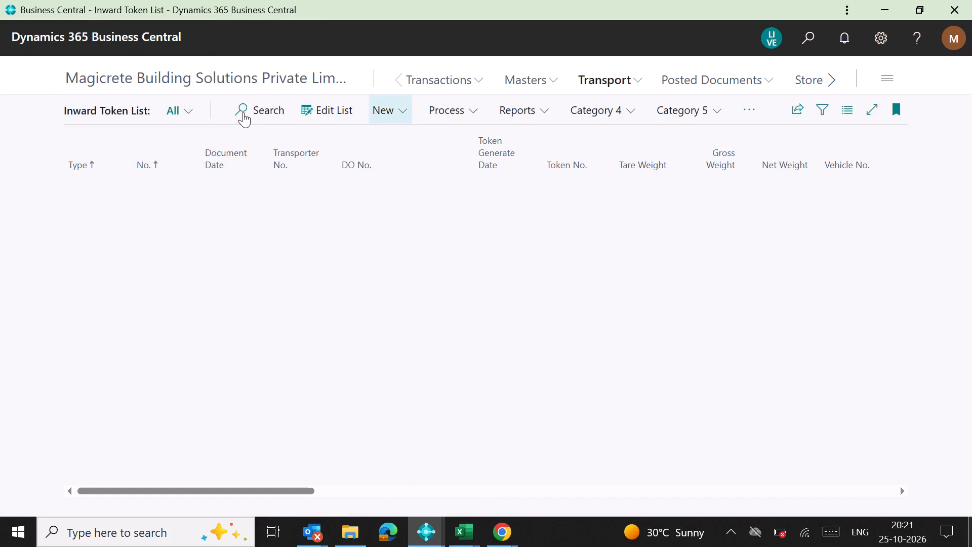
{"action": "left_click", "coordinate": [243, 112]}
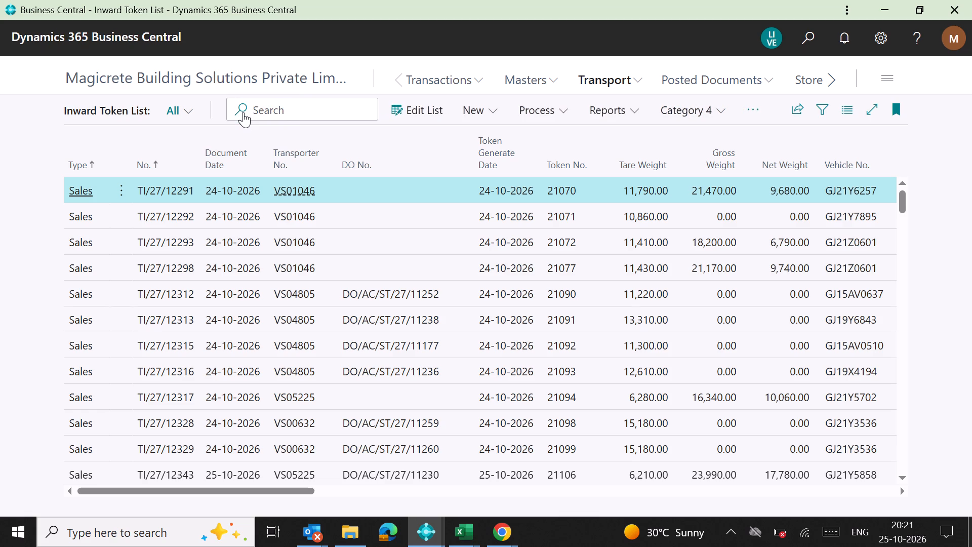
{"action": "type", "text": "8577"}
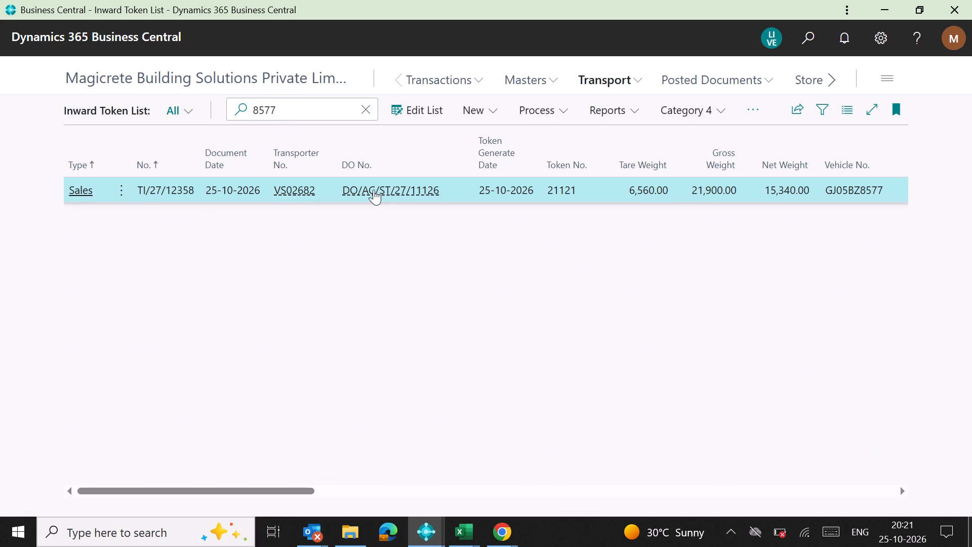
{"action": "triple_click", "coordinate": [417, 187]}
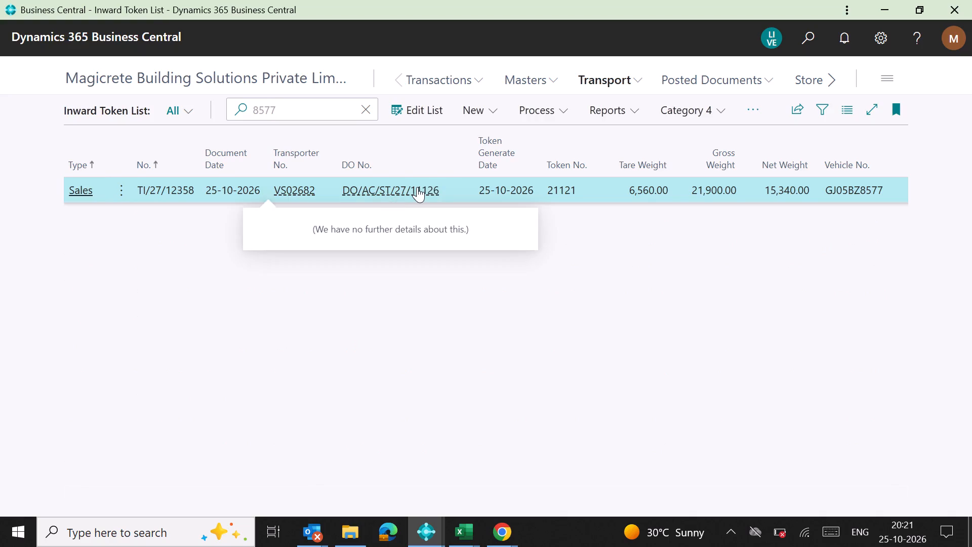
{"action": "key", "text": "Right"}
{"action": "key", "text": "Right"}
{"action": "key", "text": "Right"}
{"action": "key", "text": "Right"}
{"action": "key", "text": "Right"}
{"action": "key", "text": "Right"}
{"action": "key", "text": "Right"}
{"action": "key", "text": "Right"}
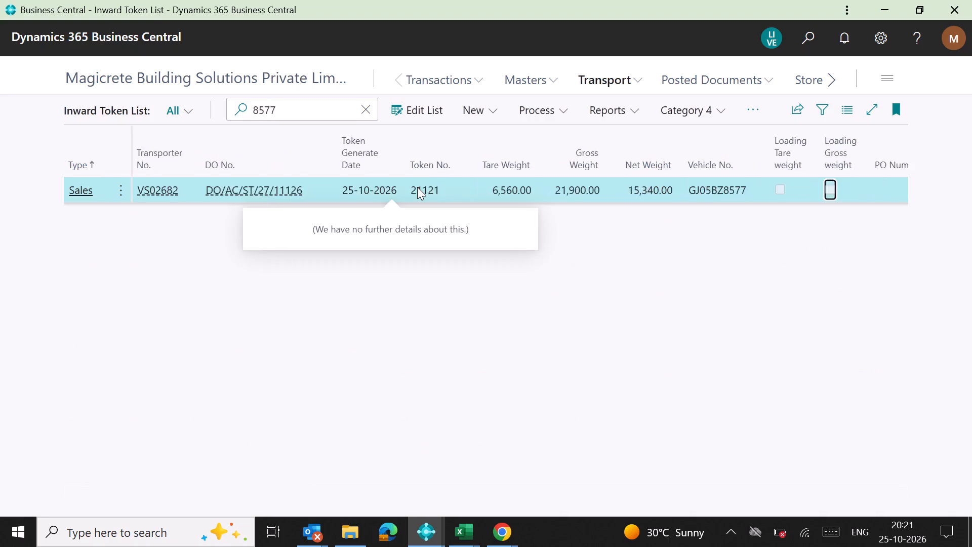
{"action": "key", "text": "Right"}
{"action": "key", "text": "Right"}
{"action": "key", "text": "Right"}
{"action": "key", "text": "Right"}
{"action": "key", "text": "Right"}
{"action": "key", "text": "Right"}
{"action": "key", "text": "Right"}
{"action": "key", "text": "Right"}
{"action": "key", "text": "Right"}
{"action": "key", "text": "Right"}
{"action": "key", "text": "Right"}
{"action": "key", "text": "Right"}
{"action": "key", "text": "Right"}
{"action": "key", "text": "Right"}
{"action": "key", "text": "Right"}
{"action": "key", "text": "Right"}
{"action": "key", "text": "Right"}
{"action": "key", "text": "Right"}
{"action": "key", "text": "Right"}
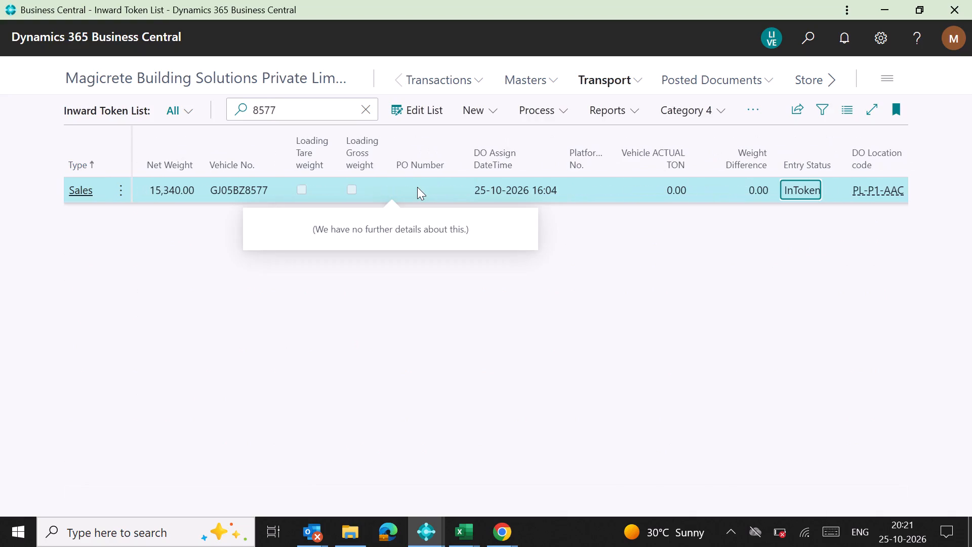
{"action": "key", "text": "Right"}
{"action": "key", "text": "Right"}
{"action": "key", "text": "Right"}
{"action": "key", "text": "Right"}
{"action": "key", "text": "Right"}
{"action": "key", "text": "Right"}
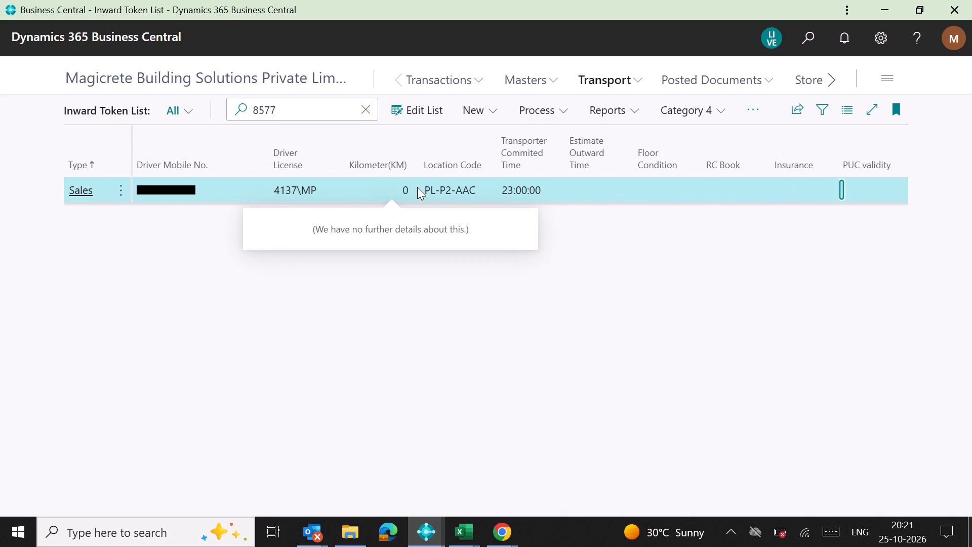
{"action": "key", "text": "Right"}
{"action": "key", "text": "Right"}
{"action": "key", "text": "Right"}
{"action": "key", "text": "Right"}
{"action": "key", "text": "Right"}
{"action": "key", "text": "Right"}
{"action": "key", "text": "Right"}
{"action": "key", "text": "Right"}
{"action": "key", "text": "Right"}
{"action": "key", "text": "Right"}
{"action": "key", "text": "Right"}
{"action": "key", "text": "Right"}
{"action": "key", "text": "Right"}
{"action": "key", "text": "Right"}
{"action": "key", "text": "Right"}
{"action": "key", "text": "Right"}
{"action": "key", "text": "Right"}
{"action": "key", "text": "Right"}
{"action": "key", "text": "Right"}
{"action": "key", "text": "Right"}
{"action": "key", "text": "Left"}
{"action": "key", "text": "Left"}
{"action": "key", "text": "Left"}
{"action": "key", "text": "Left"}
{"action": "key", "text": "Left"}
{"action": "key", "text": "Left"}
{"action": "key", "text": "Left"}
{"action": "key", "text": "Left"}
{"action": "key", "text": "Left"}
{"action": "key", "text": "Left"}
{"action": "key", "text": "Left"}
{"action": "key", "text": "Left"}
{"action": "key", "text": "Left"}
{"action": "key", "text": "Left"}
{"action": "key", "text": "Left"}
{"action": "key", "text": "Left"}
{"action": "key", "text": "Left"}
{"action": "key", "text": "Left"}
{"action": "key", "text": "Left"}
{"action": "key", "text": "Left"}
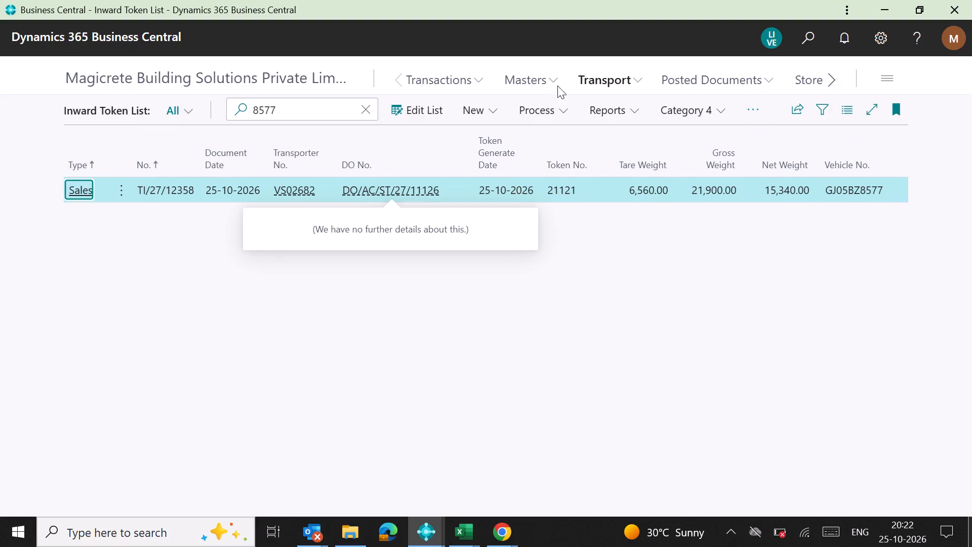
Open the Delivery Orders list and check which user account is signed in.
{"action": "left_click", "coordinate": [453, 80]}
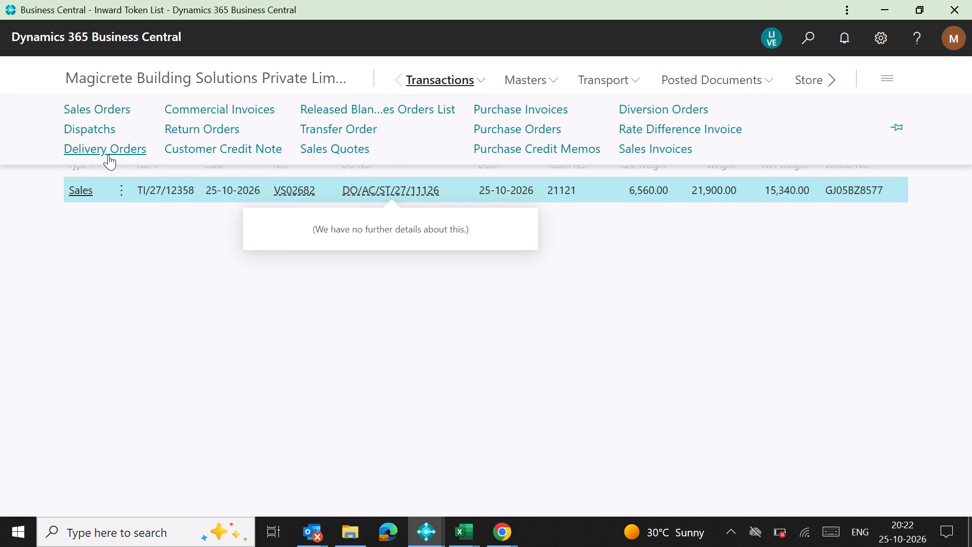
{"action": "left_click", "coordinate": [107, 154]}
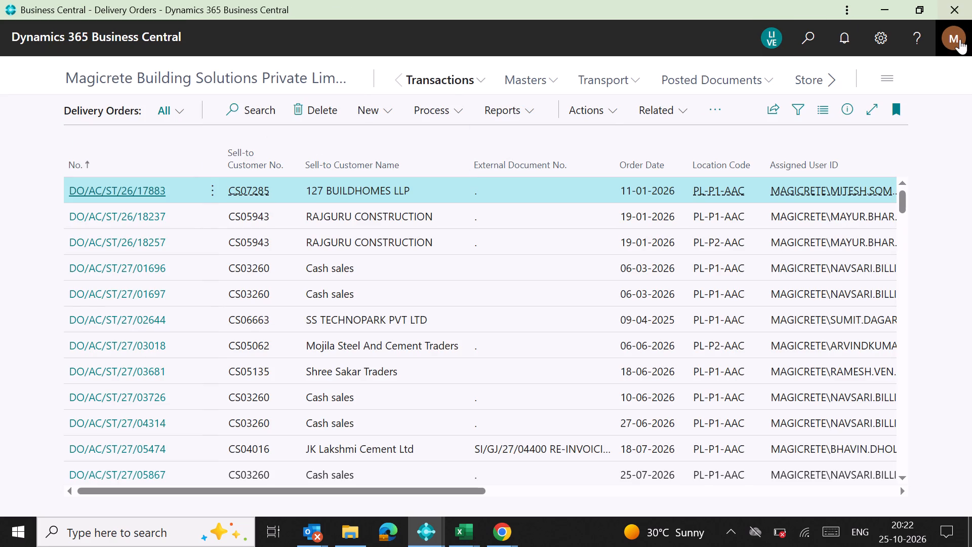
{"action": "left_click", "coordinate": [956, 40]}
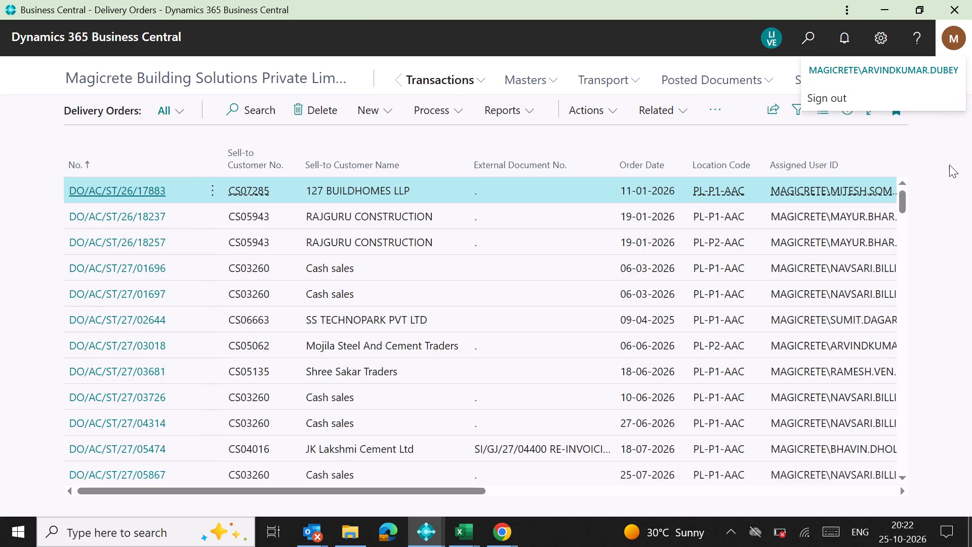
{"action": "left_click", "coordinate": [949, 165]}
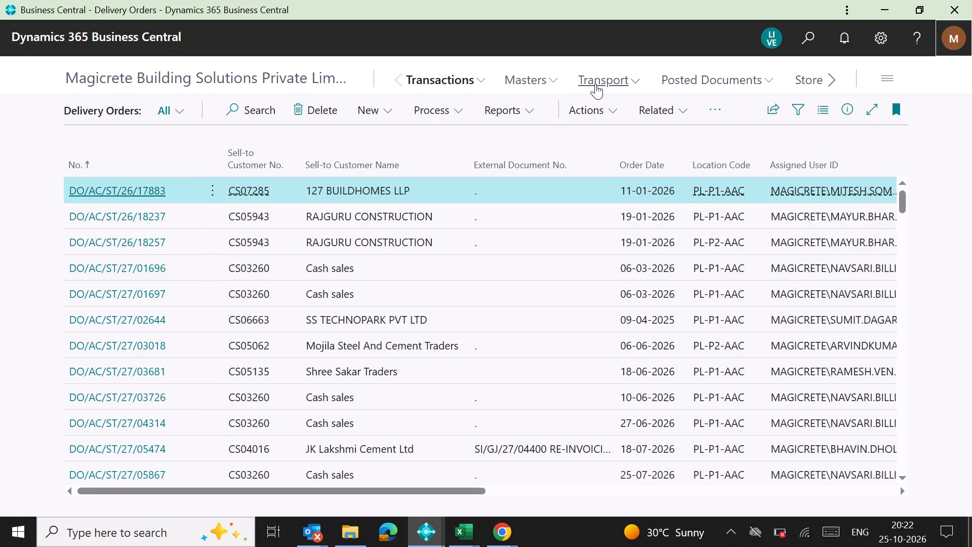
Search the Transporter List for "m b".
{"action": "left_click", "coordinate": [438, 80]}
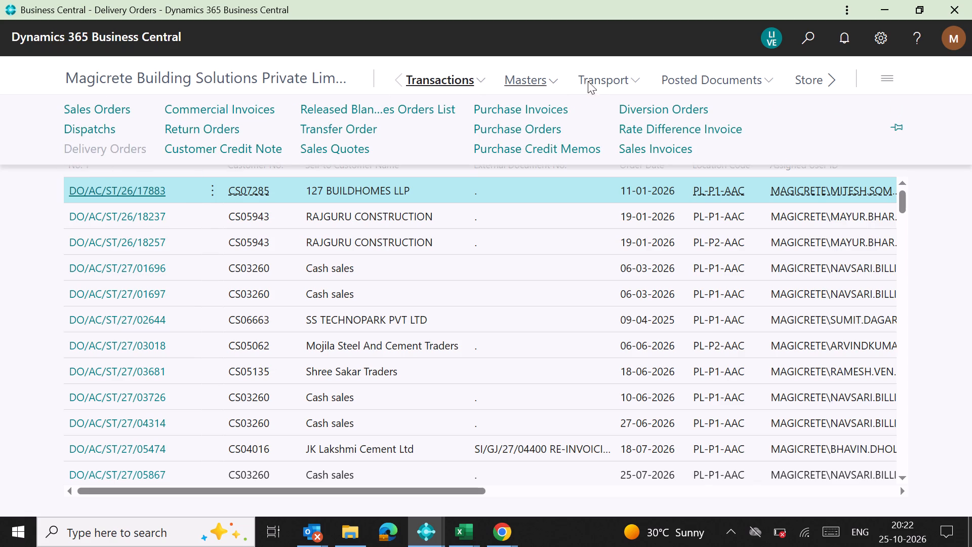
{"action": "left_click", "coordinate": [602, 80]}
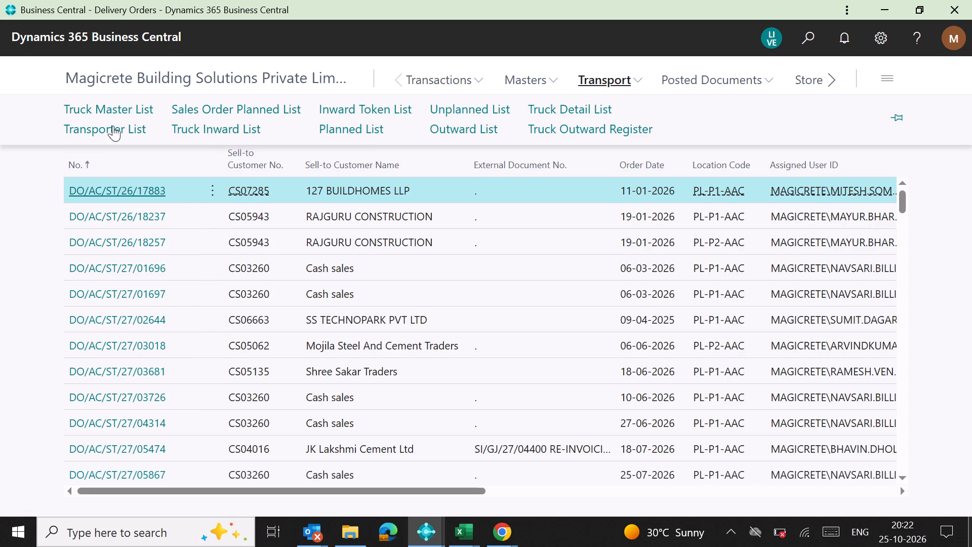
{"action": "left_click", "coordinate": [111, 128]}
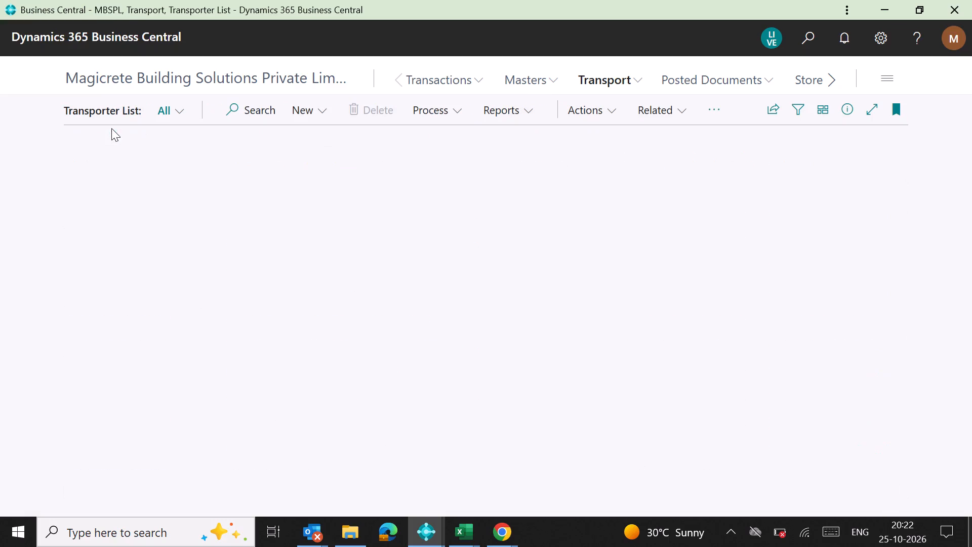
{"action": "left_click", "coordinate": [231, 107]}
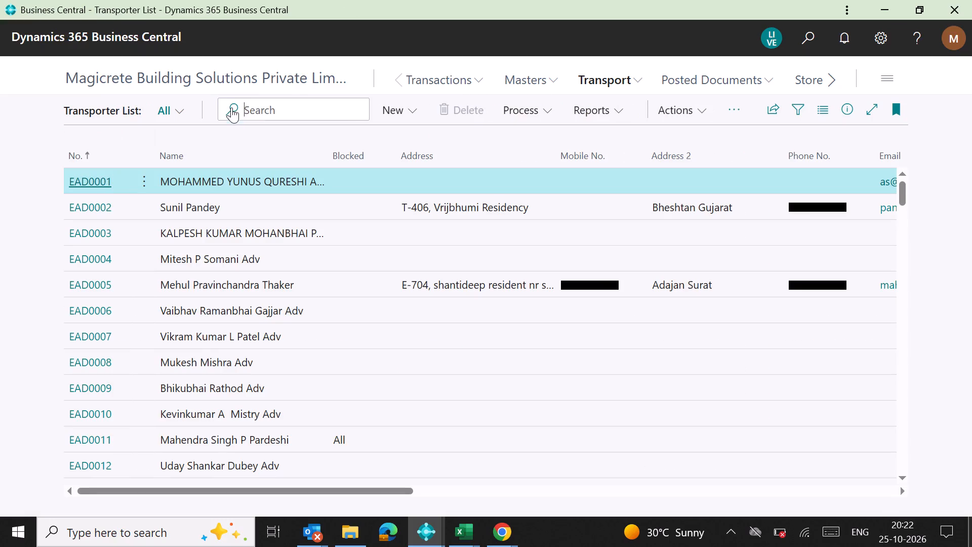
{"action": "type", "text": "m b"}
{"action": "key", "text": "space"}
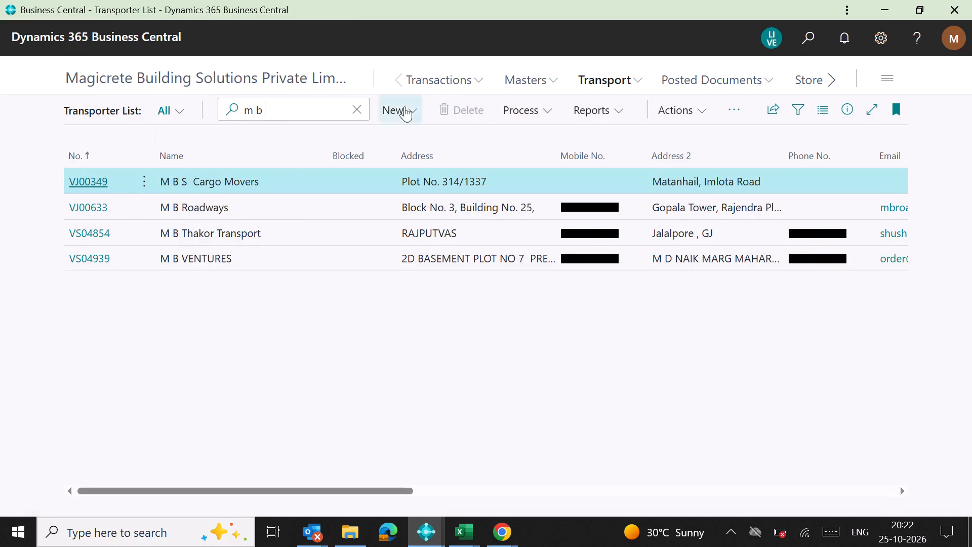
Open the Sales Order Planned List.
{"action": "left_click", "coordinate": [590, 82]}
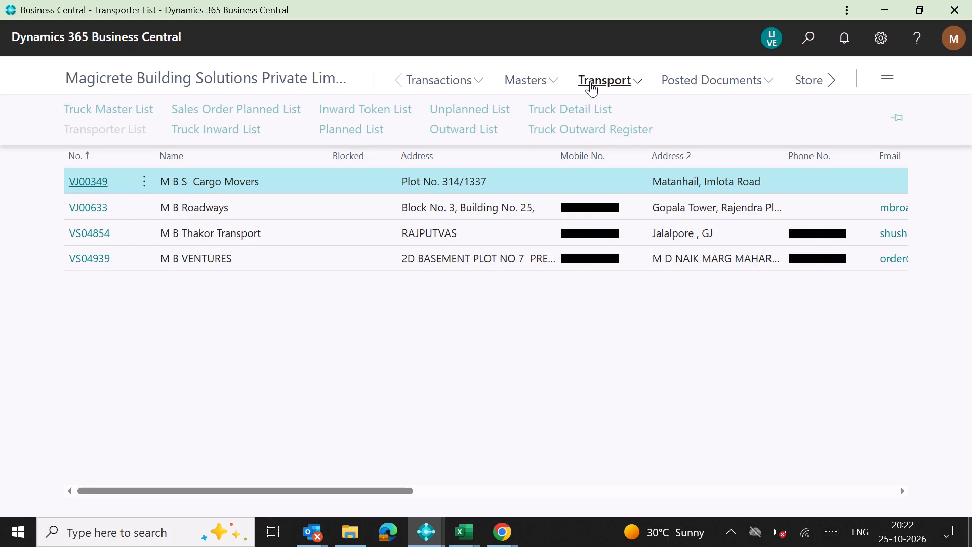
{"action": "left_click", "coordinate": [251, 109]}
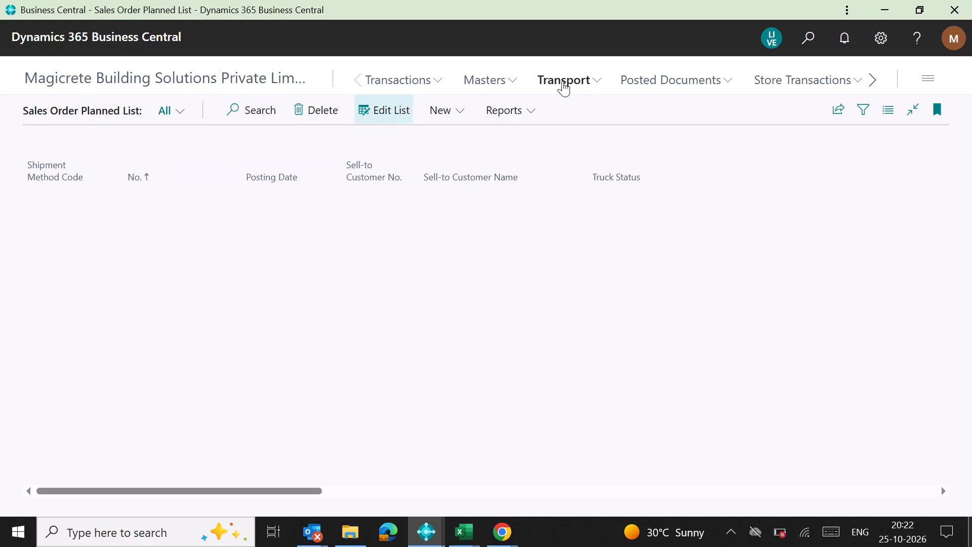
Search the Transporter List for "jay mata" and open the card of transporter VS02682, JAY MATADI TRANSPORT.
{"action": "left_click", "coordinate": [562, 81]}
{"action": "left_click", "coordinate": [67, 133]}
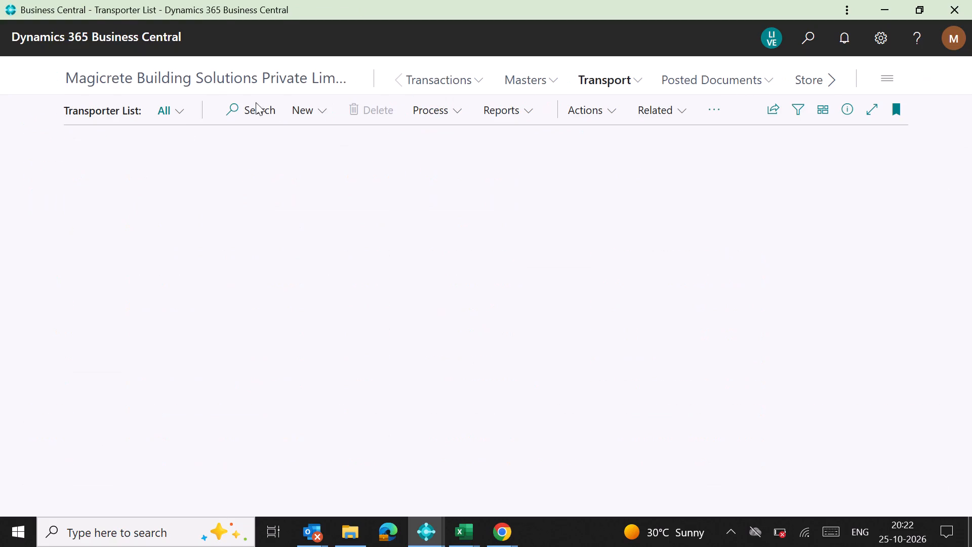
{"action": "left_click", "coordinate": [237, 108]}
{"action": "type", "text": "jay mata"}
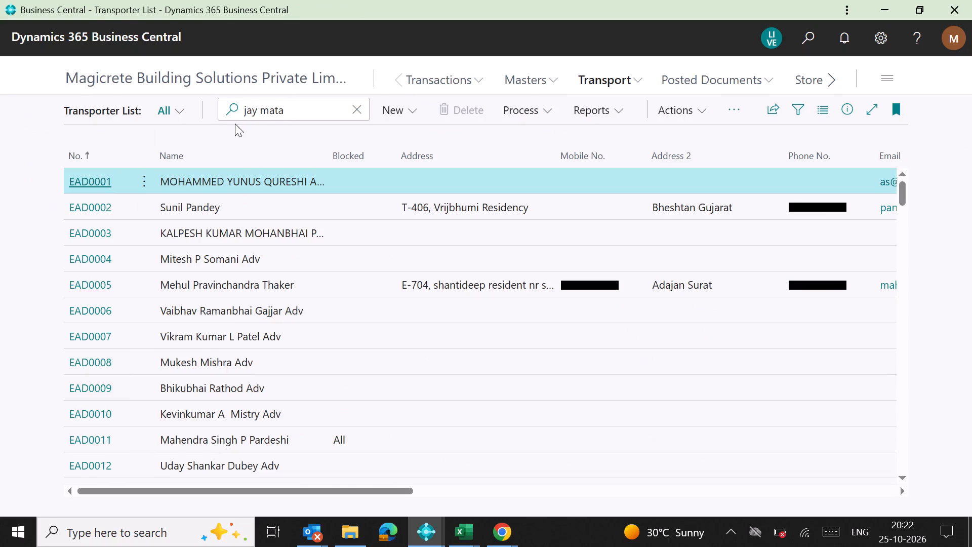
{"action": "left_click", "coordinate": [78, 210]}
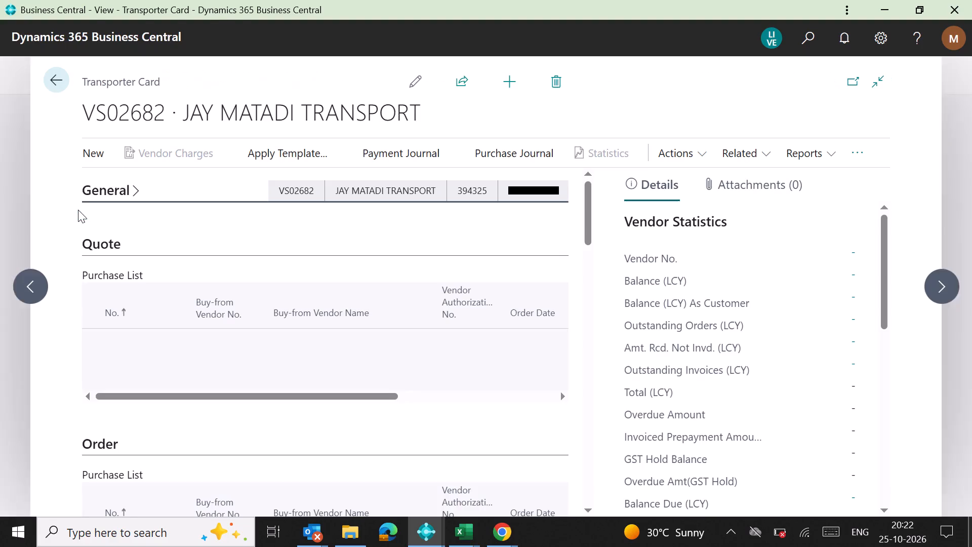
Open the vendor charges of transporter VS02682 and search them for "kim".
{"action": "left_click", "coordinate": [175, 151]}
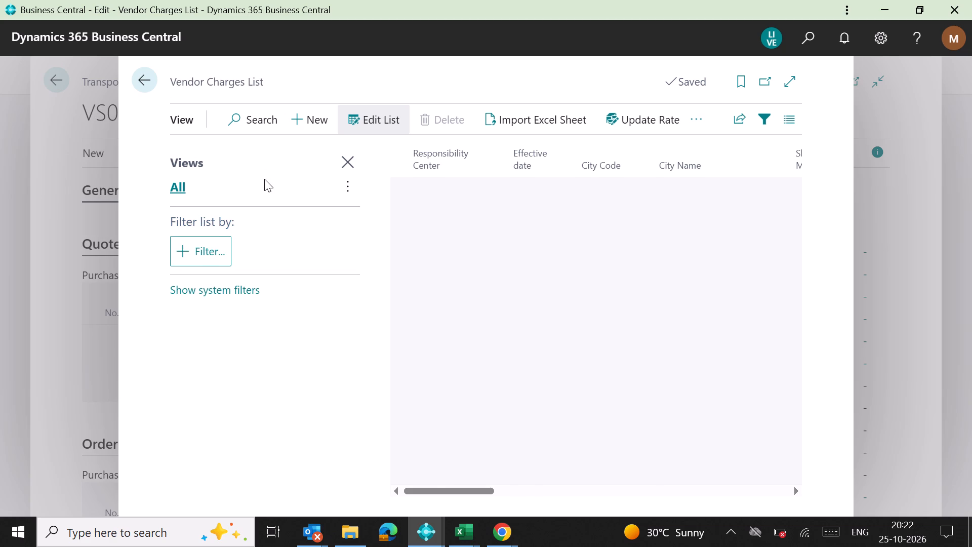
{"action": "left_click", "coordinate": [183, 114]}
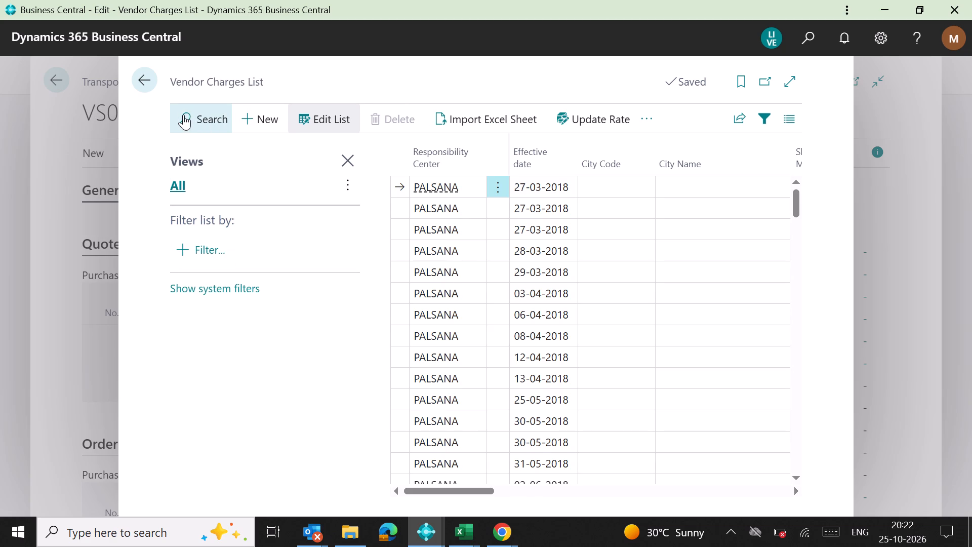
{"action": "type", "text": "kim"}
{"action": "key", "text": "space"}
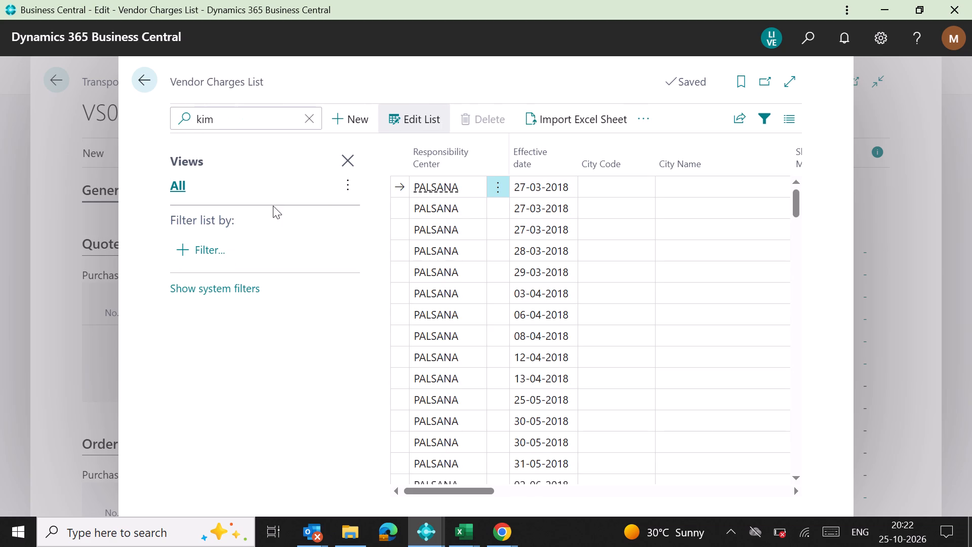
Search the vendor charges for "kim" again, examine the charge rows across all columns, and return from the transporter card.
{"action": "left_click", "coordinate": [238, 118]}
{"action": "key", "text": "BackSpace"}
{"action": "key", "text": "BackSpace"}
{"action": "key", "text": "m"}
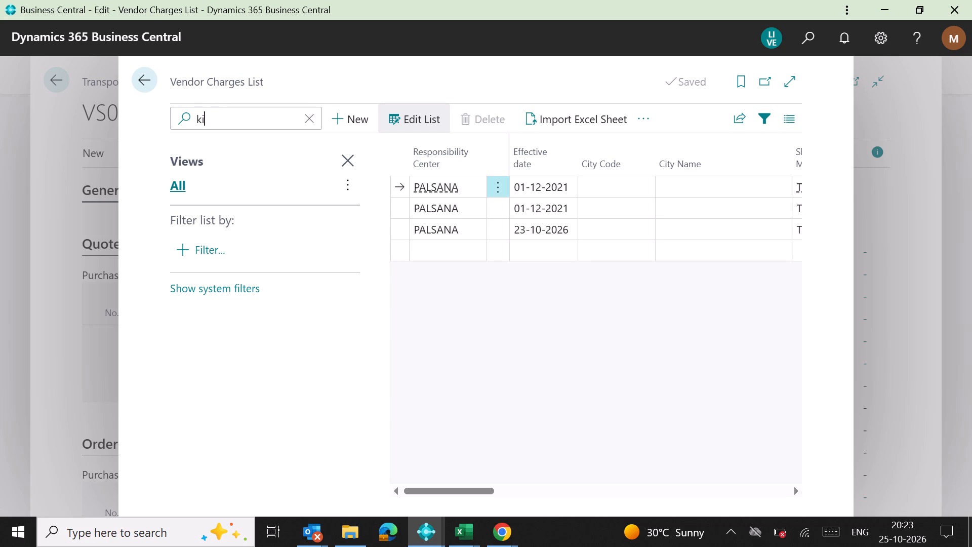
{"action": "left_click", "coordinate": [789, 493]}
{"action": "left_click", "coordinate": [789, 493]}
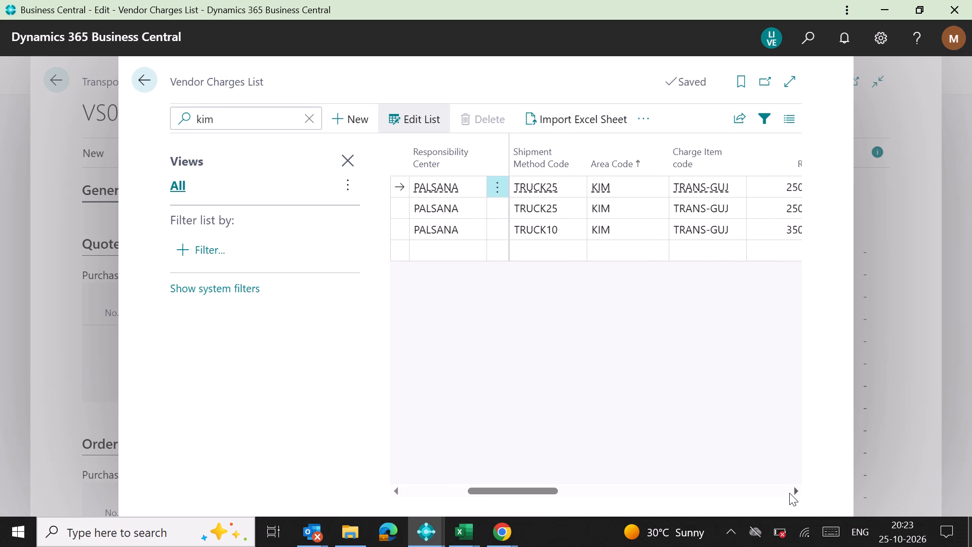
{"action": "left_click", "coordinate": [789, 493]}
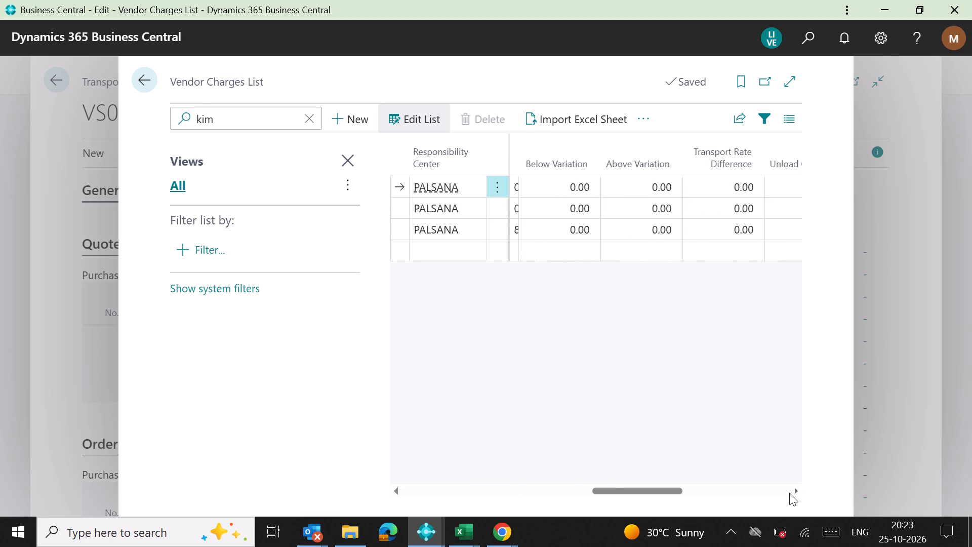
{"action": "left_click", "coordinate": [789, 493]}
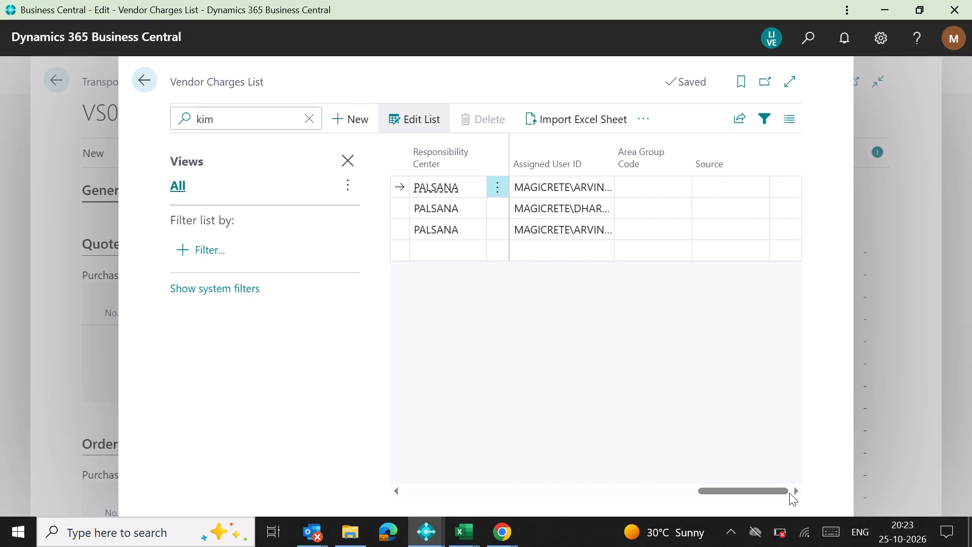
{"action": "left_click", "coordinate": [139, 84]}
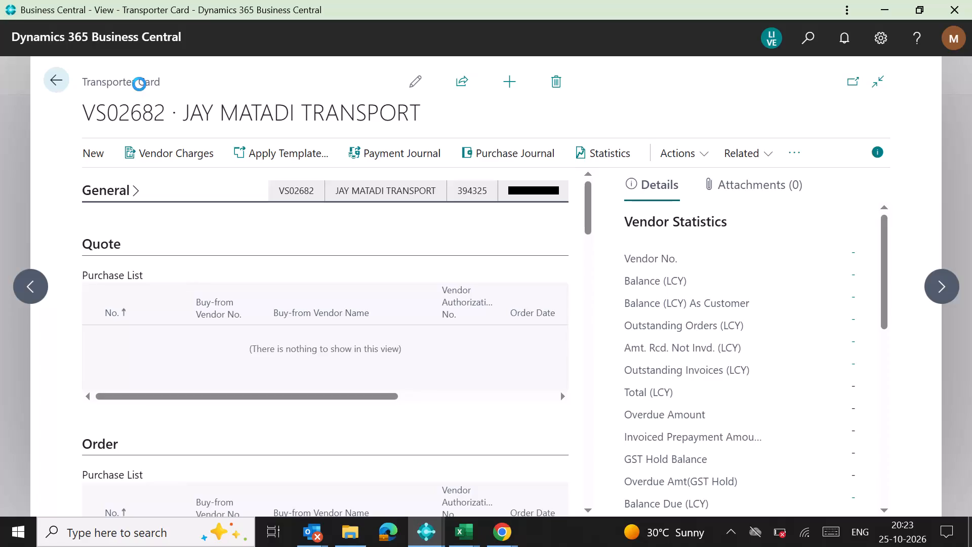
{"action": "left_click", "coordinate": [58, 80]}
{"action": "left_click", "coordinate": [57, 82]}
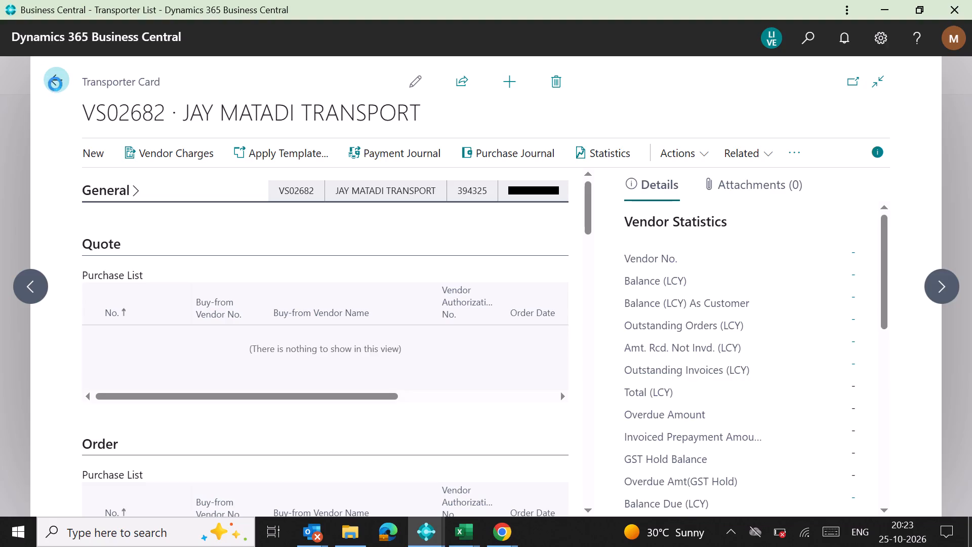
{"action": "left_click", "coordinate": [55, 80]}
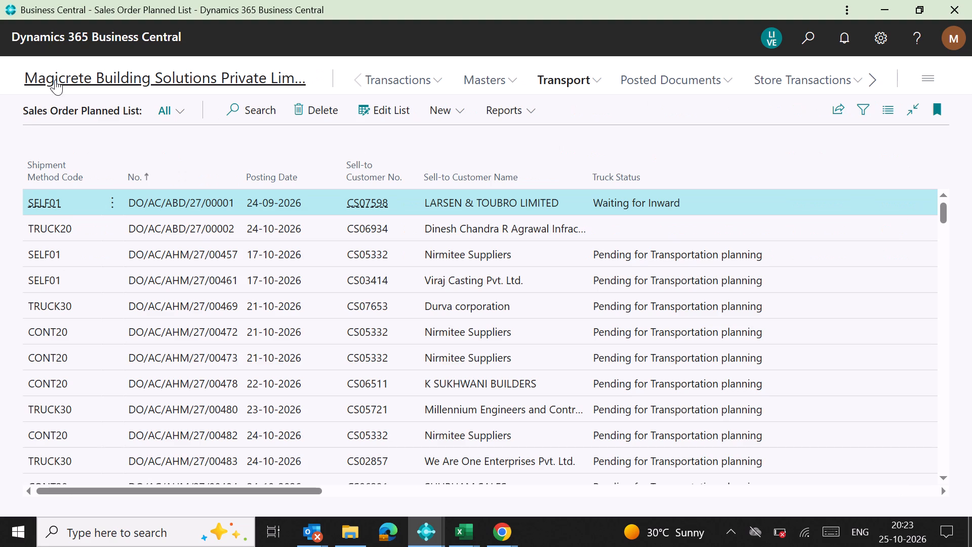
Reopen the Sales Order Planned List, search it for "8577", and set the Shipment Method Code of order DO/AC/ST/27/11126 to TRUCK10.
{"action": "left_click", "coordinate": [548, 80]}
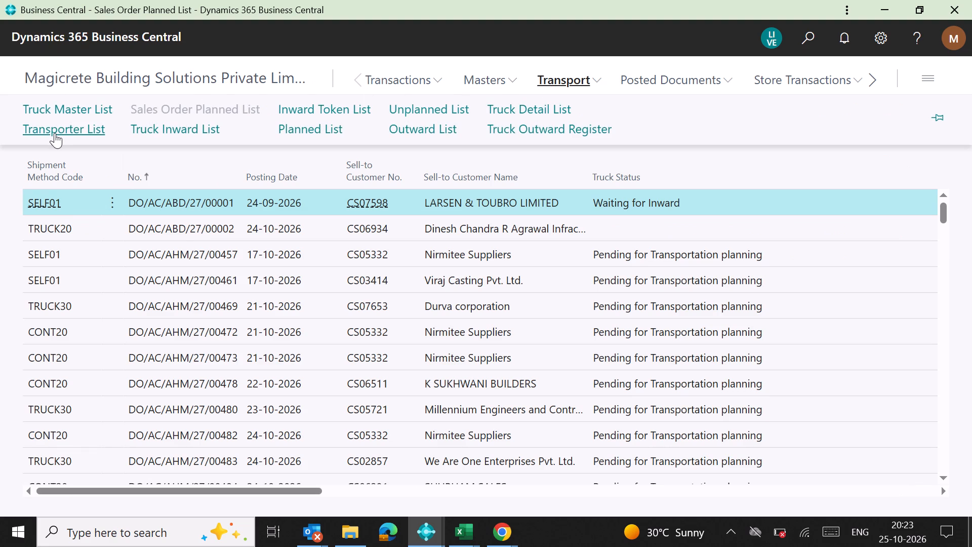
{"action": "left_click", "coordinate": [55, 133]}
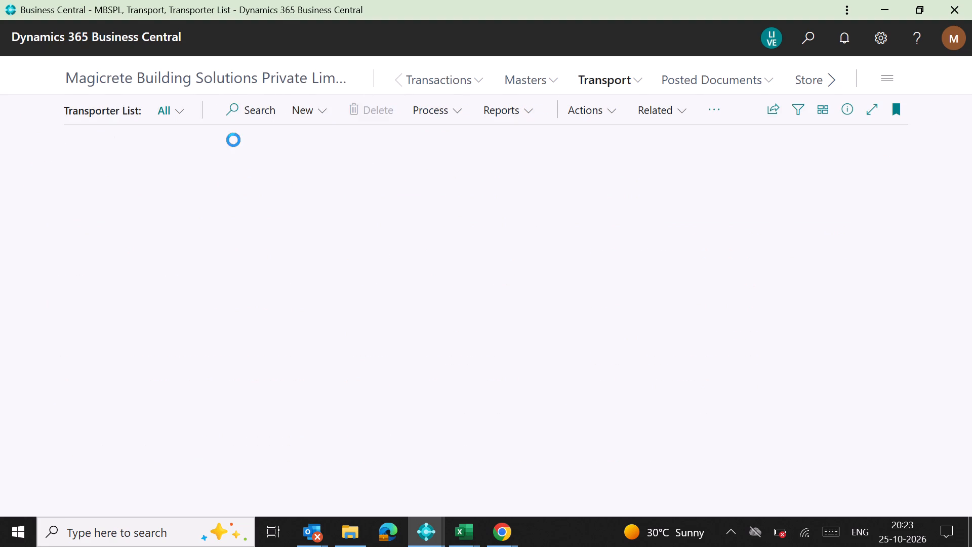
{"action": "left_click", "coordinate": [600, 83]}
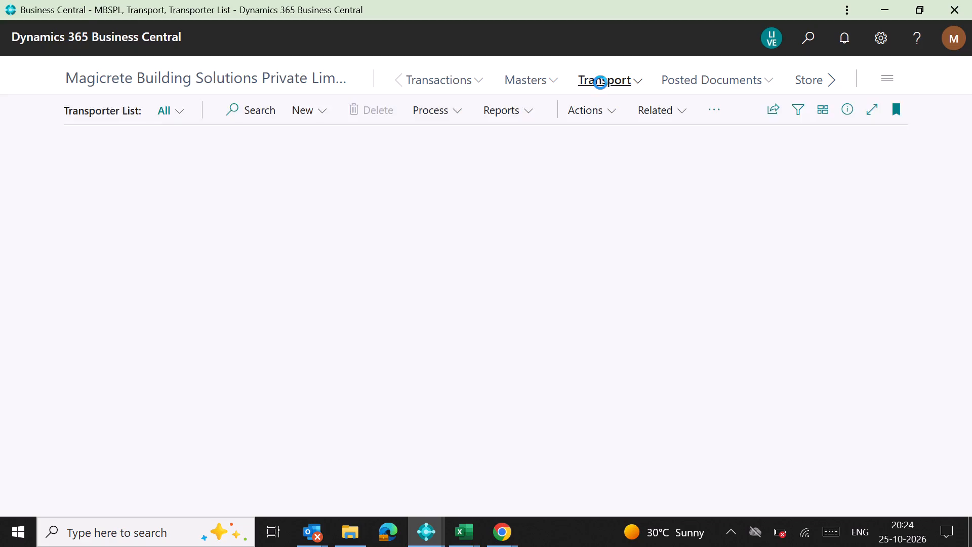
{"action": "left_click", "coordinate": [275, 107]}
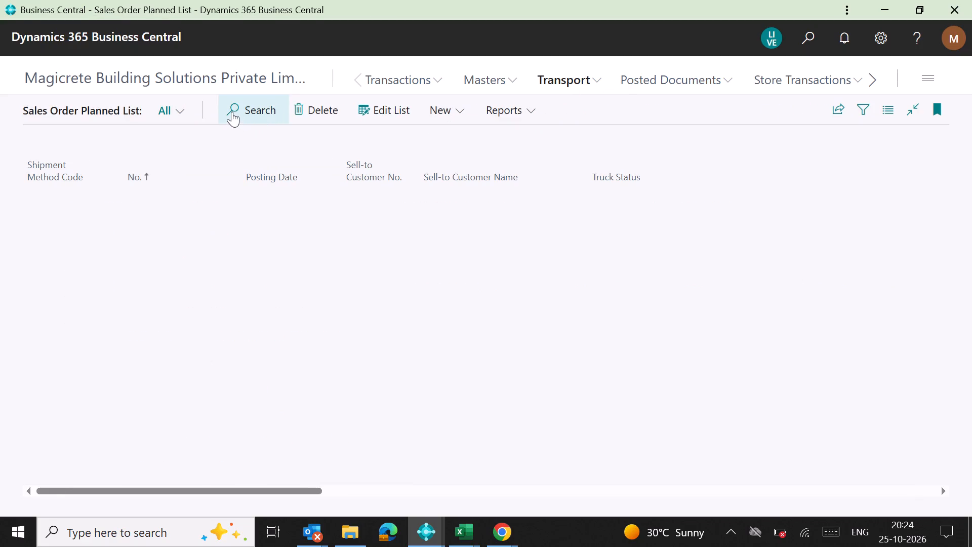
{"action": "left_click", "coordinate": [232, 111]}
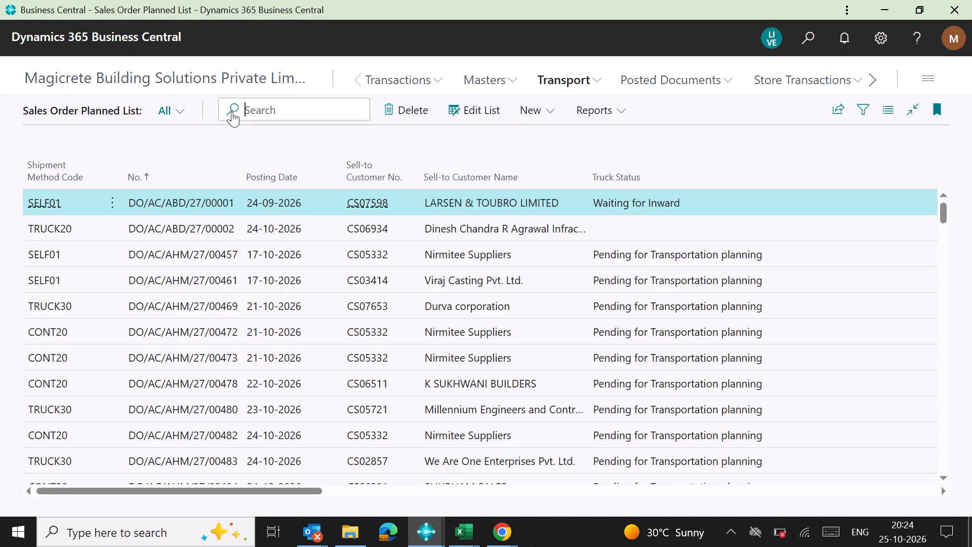
{"action": "type", "text": "8577"}
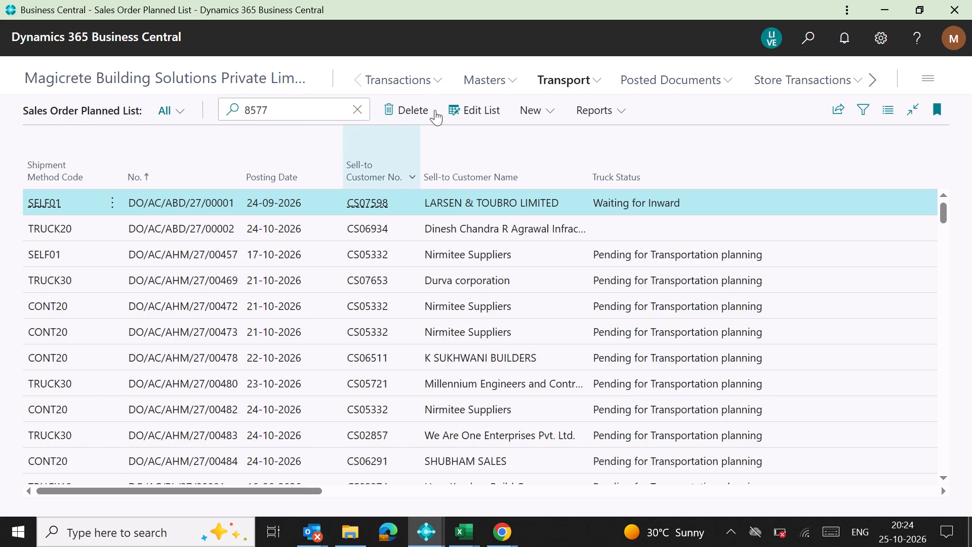
{"action": "left_click", "coordinate": [482, 110]}
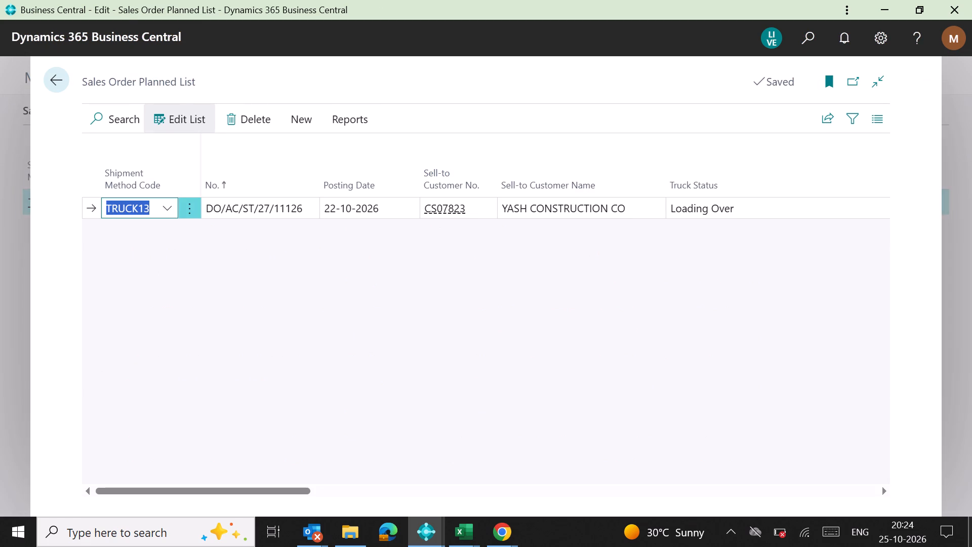
{"action": "left_click", "coordinate": [155, 205]}
{"action": "key", "text": "BackSpace"}
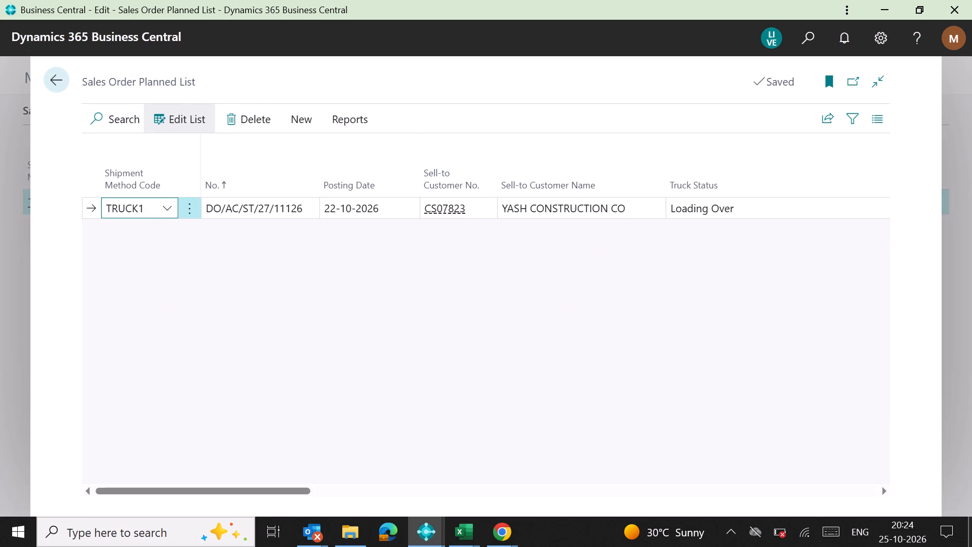
{"action": "key", "text": "0"}
{"action": "left_click", "coordinate": [185, 272]}
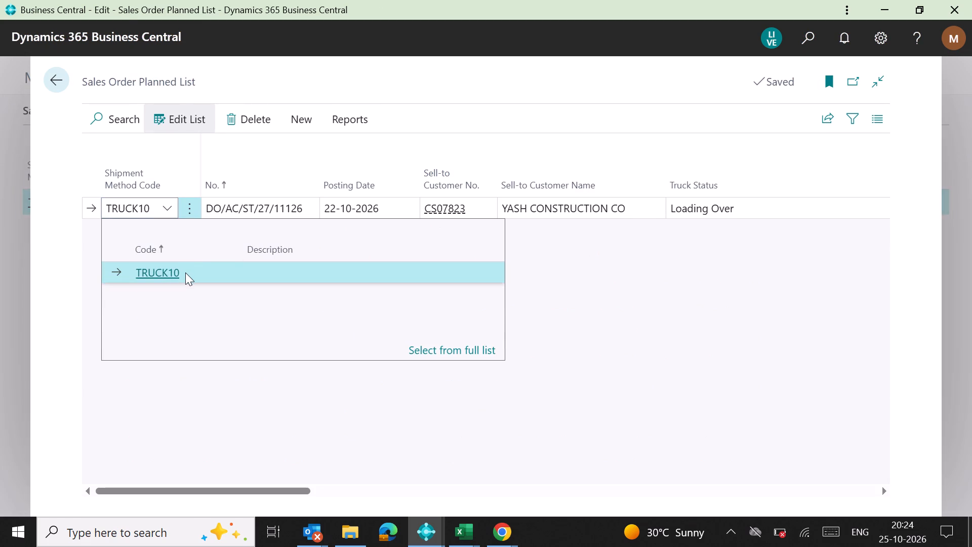
{"action": "key", "text": "Right"}
{"action": "key", "text": "Right"}
{"action": "key", "text": "Right"}
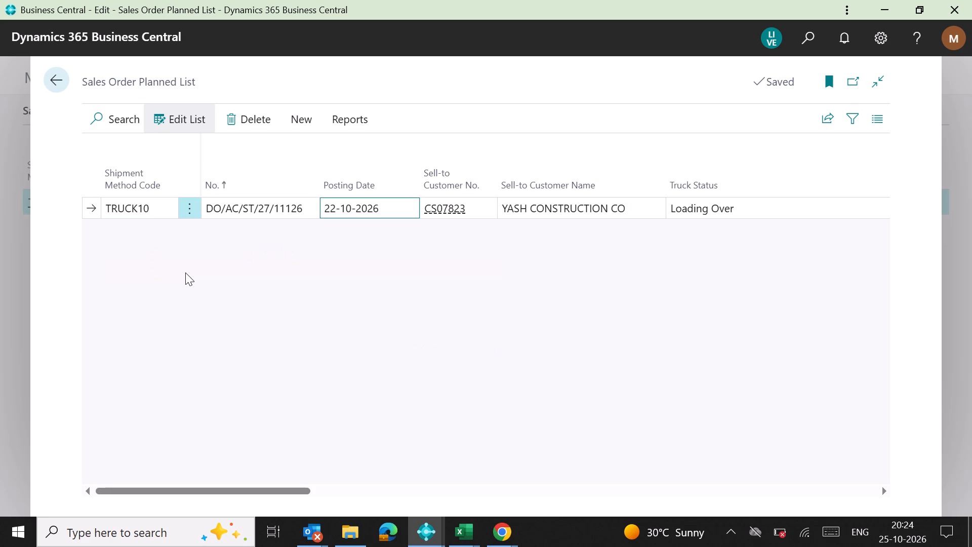
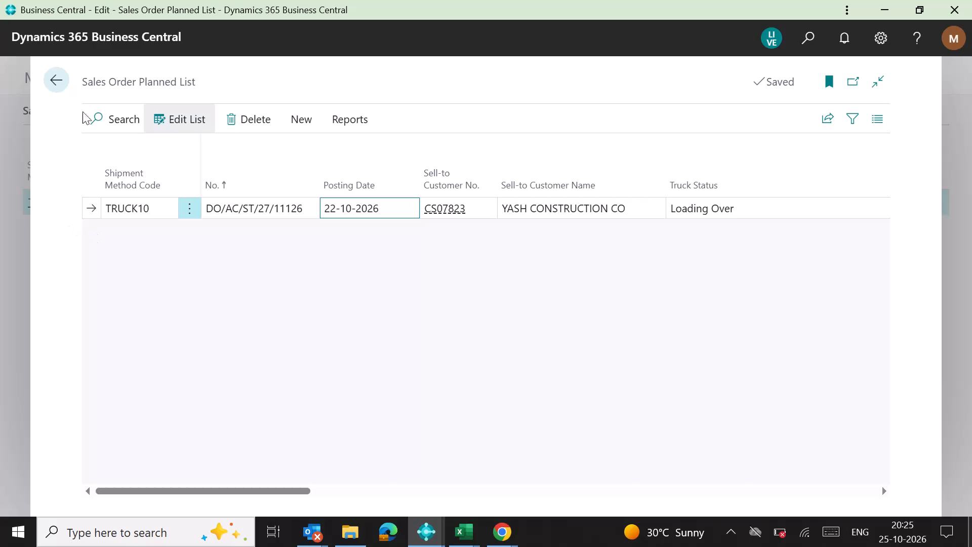
{"action": "left_click", "coordinate": [59, 84]}
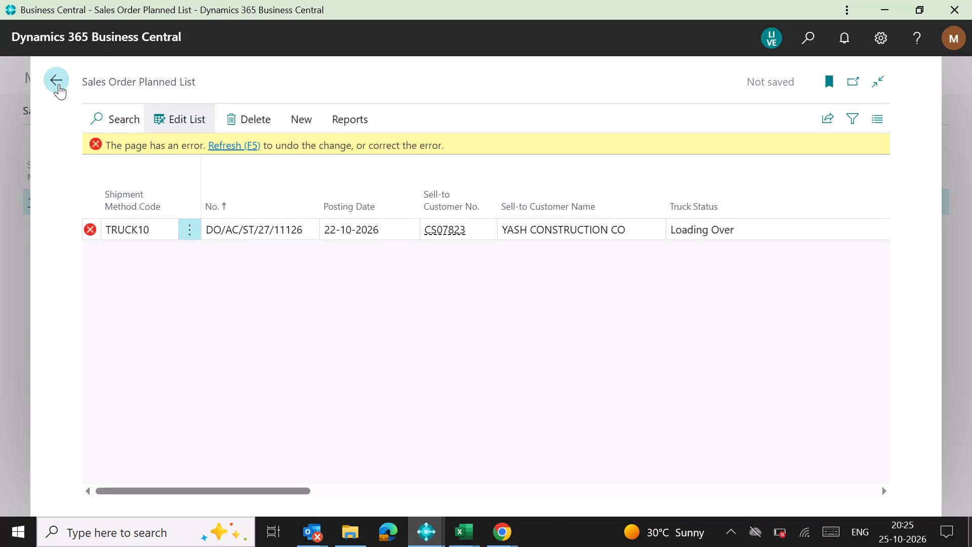
{"action": "left_click", "coordinate": [239, 149]}
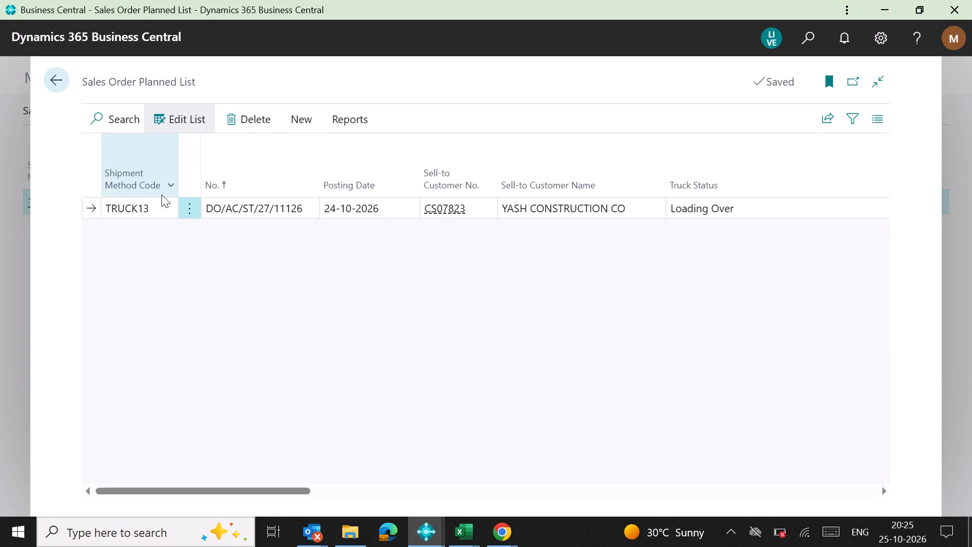
{"action": "left_click", "coordinate": [158, 207]}
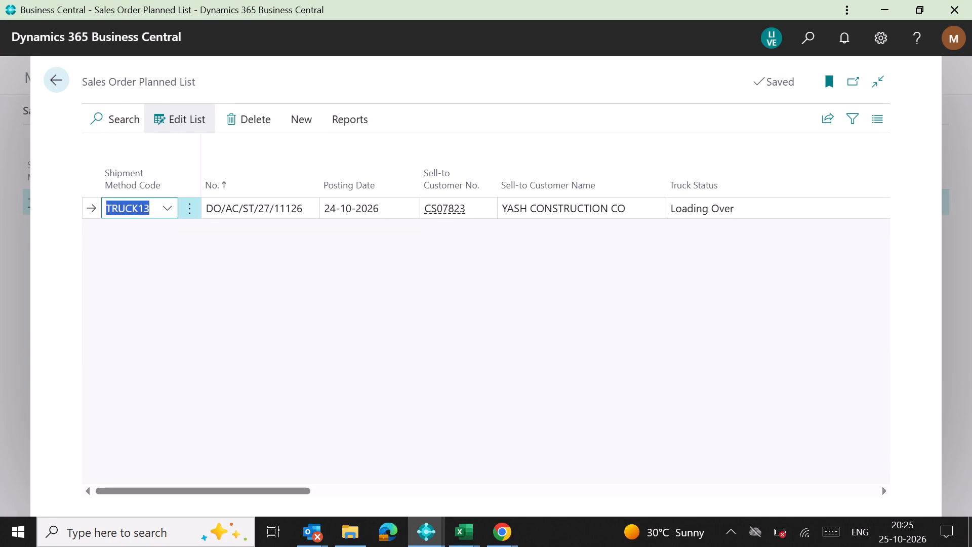
{"action": "left_click", "coordinate": [153, 208]}
{"action": "key", "text": "BackSpace"}
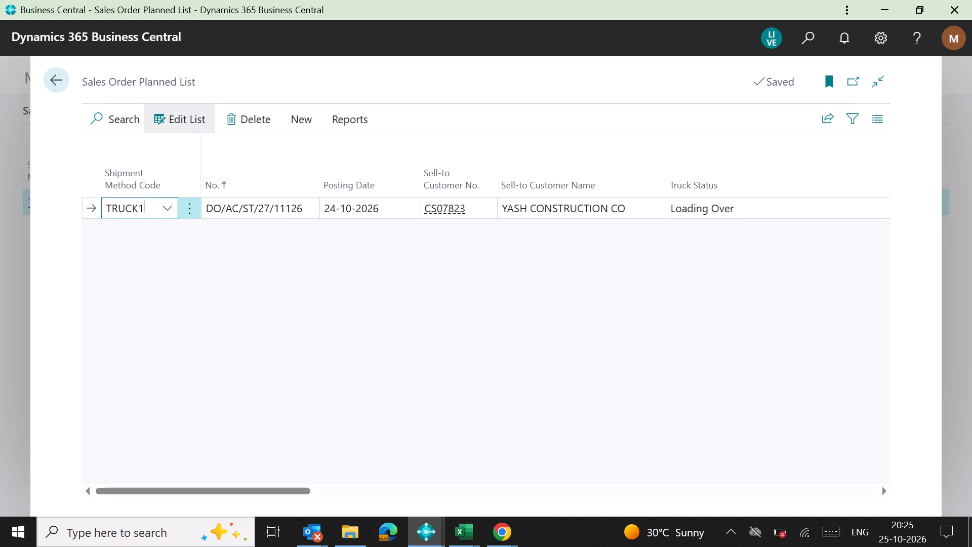
{"action": "key", "text": "0"}
{"action": "left_click", "coordinate": [181, 272]}
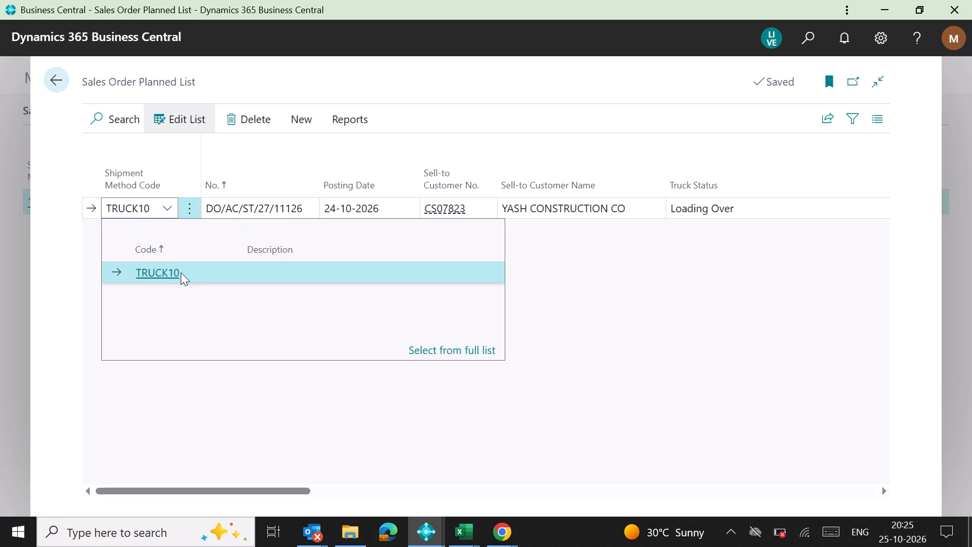
{"action": "key", "text": "Right"}
{"action": "key", "text": "Right"}
{"action": "key", "text": "Right"}
{"action": "key", "text": "Right"}
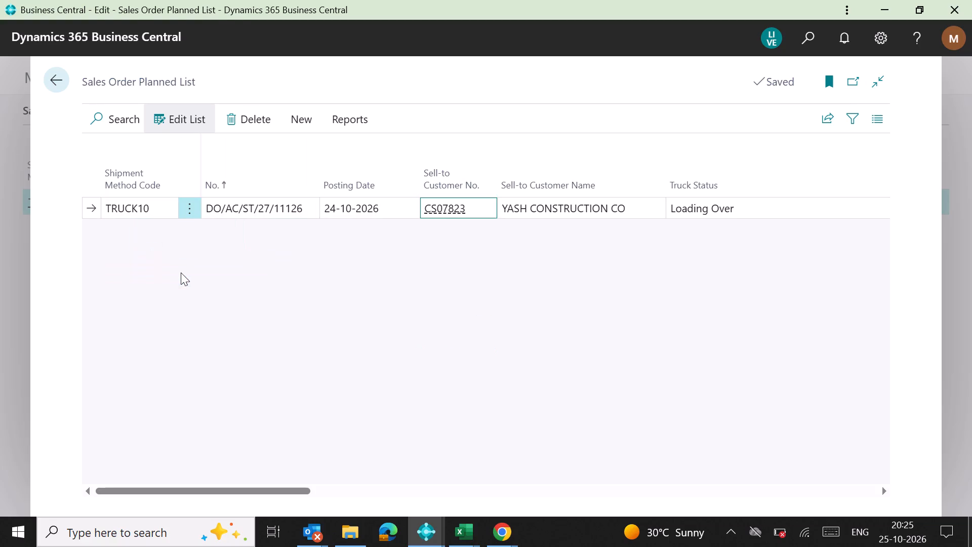
{"action": "key", "text": "Right"}
{"action": "key", "text": "Right"}
{"action": "key", "text": "Right"}
{"action": "key", "text": "Right"}
{"action": "key", "text": "Right"}
{"action": "key", "text": "Right"}
{"action": "key", "text": "Right"}
{"action": "key", "text": "Right"}
{"action": "key", "text": "Right"}
{"action": "key", "text": "Right"}
{"action": "key", "text": "Right"}
{"action": "key", "text": "Right"}
{"action": "key", "text": "Right"}
{"action": "key", "text": "Right"}
{"action": "key", "text": "Right"}
{"action": "key", "text": "Right"}
{"action": "key", "text": "Right"}
{"action": "key", "text": "Right"}
{"action": "key", "text": "Right"}
{"action": "key", "text": "Right"}
{"action": "key", "text": "Right"}
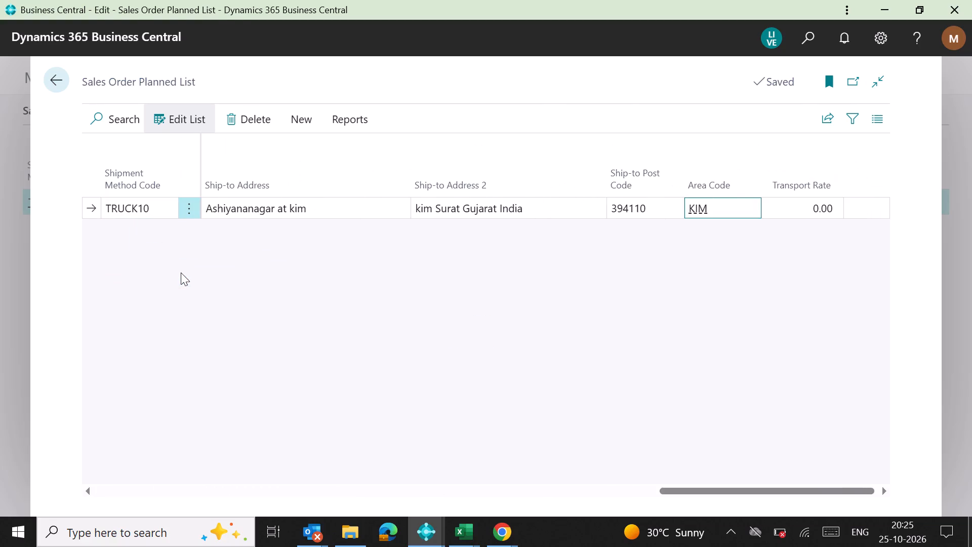
{"action": "left_click", "coordinate": [55, 76]}
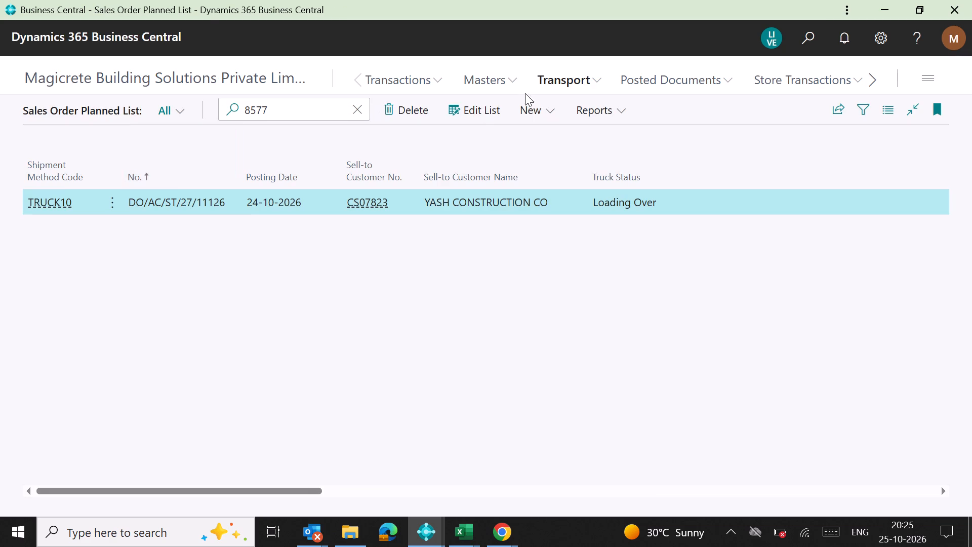
Reload the Sales Order Planned List, search it for "8577", and check the Transport Rate of the order for YASH CONSTRUCTION CO.
{"action": "left_click", "coordinate": [561, 84]}
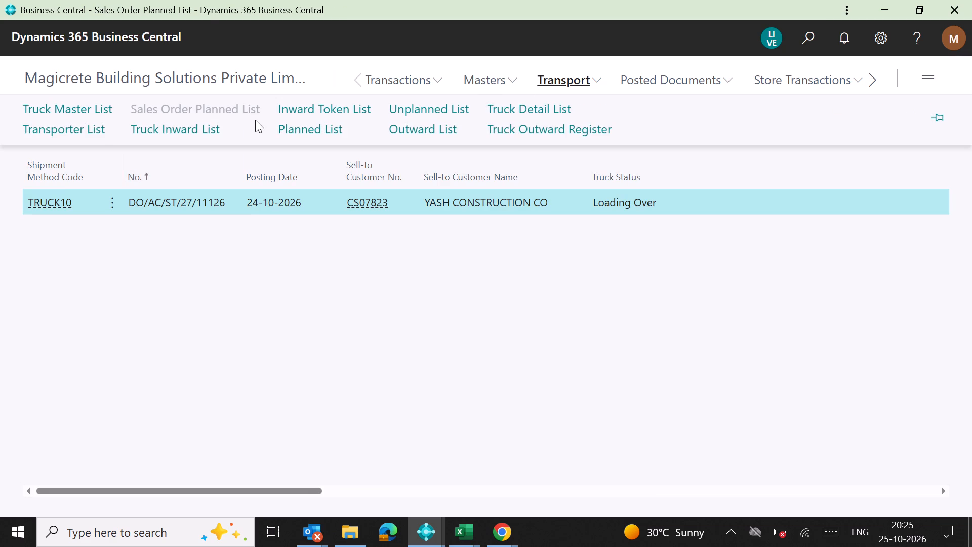
{"action": "left_click", "coordinate": [83, 135]}
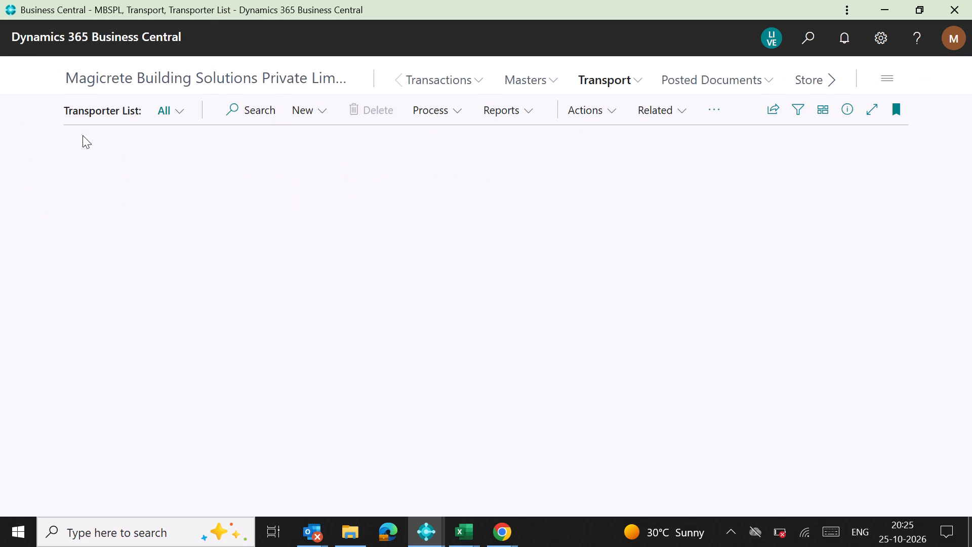
{"action": "left_click", "coordinate": [608, 84]}
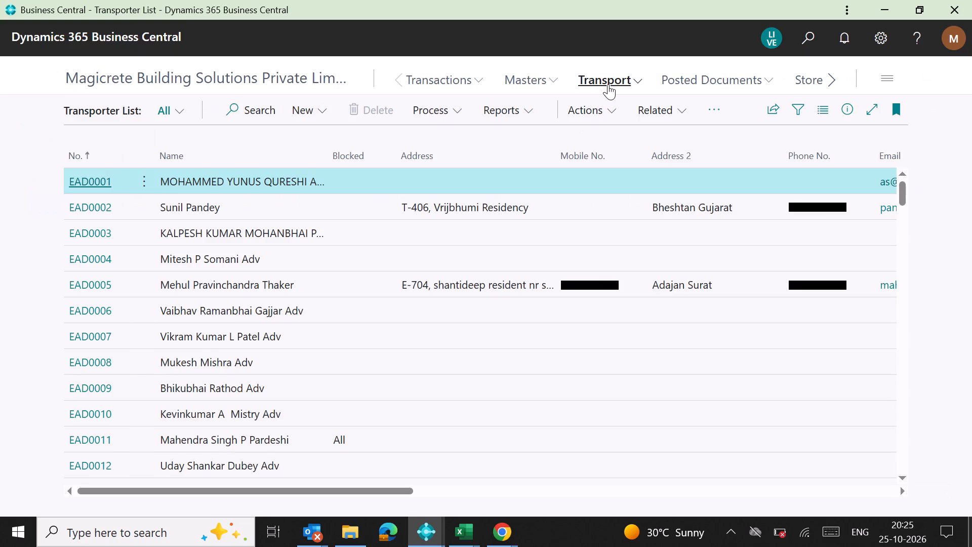
{"action": "left_click", "coordinate": [251, 105]}
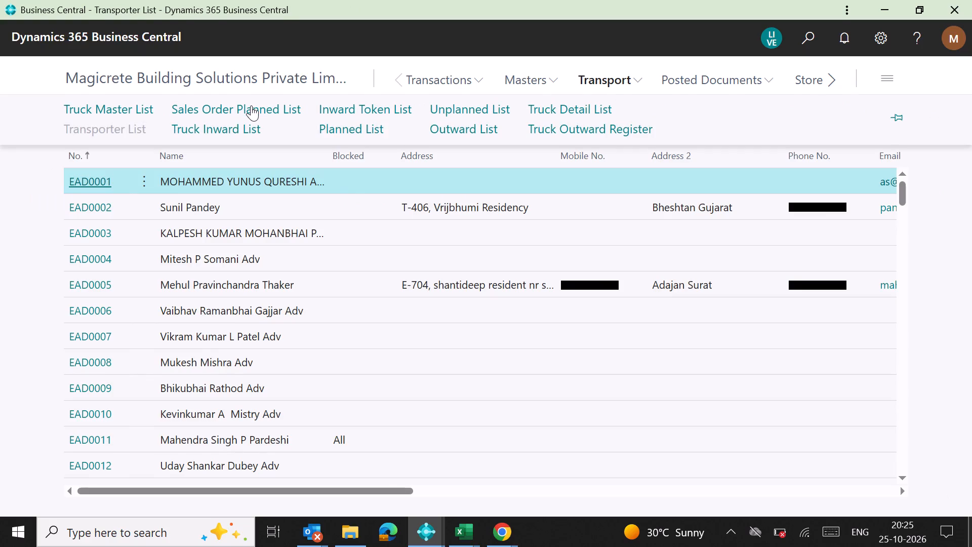
{"action": "left_click", "coordinate": [234, 107]}
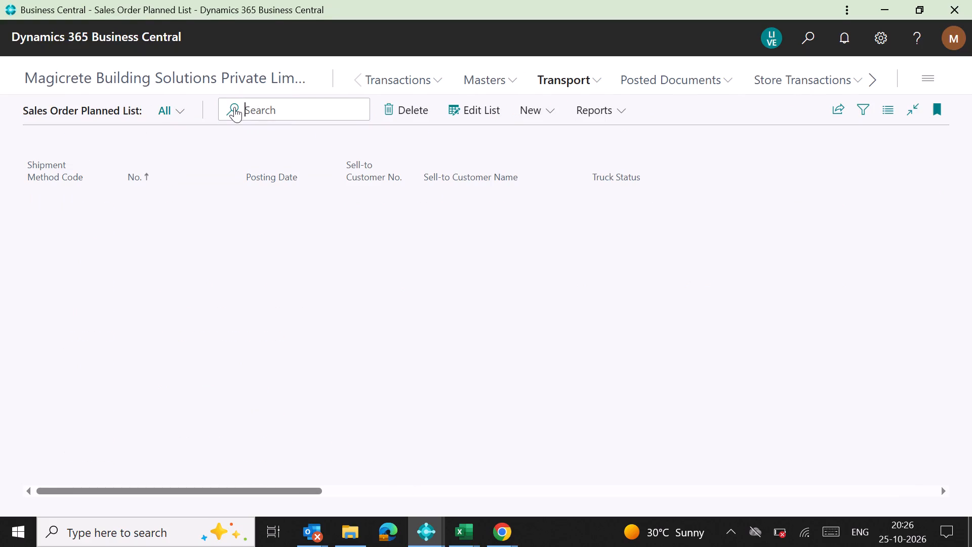
{"action": "type", "text": "86"}
{"action": "key", "text": "BackSpace"}
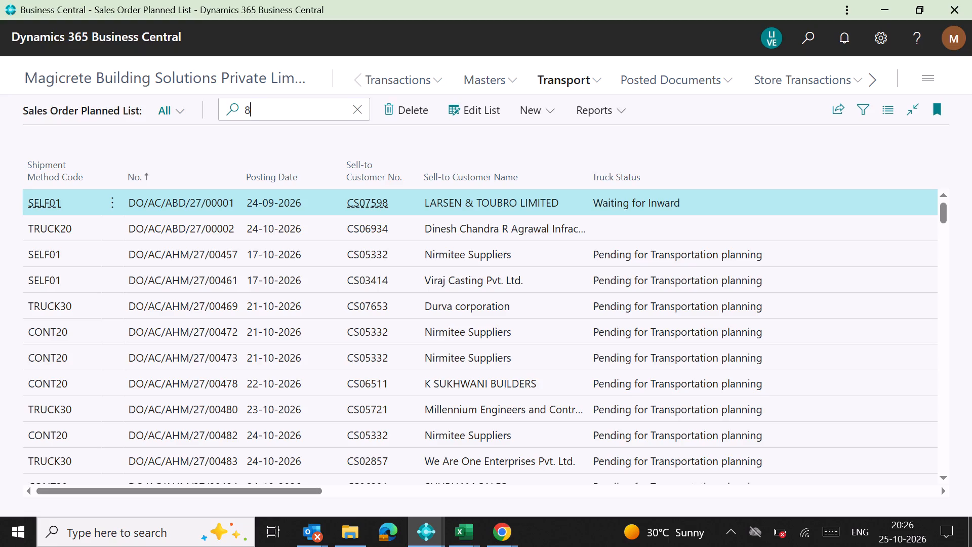
{"action": "type", "text": "577"}
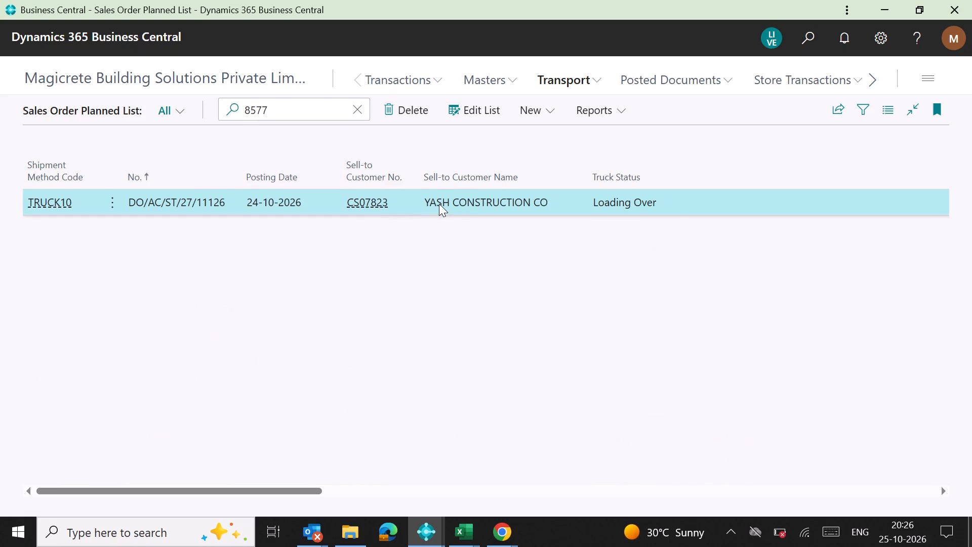
{"action": "triple_click", "coordinate": [440, 203]}
{"action": "left_click", "coordinate": [440, 203]}
{"action": "key", "text": "Right"}
{"action": "key", "text": "Right"}
{"action": "key", "text": "Right"}
{"action": "key", "text": "Right"}
{"action": "key", "text": "Right"}
{"action": "key", "text": "Right"}
{"action": "key", "text": "Right"}
{"action": "key", "text": "Right"}
{"action": "key", "text": "Right"}
{"action": "key", "text": "Right"}
{"action": "key", "text": "Right"}
{"action": "key", "text": "Right"}
{"action": "key", "text": "Right"}
{"action": "key", "text": "Right"}
{"action": "key", "text": "Right"}
{"action": "key", "text": "Right"}
{"action": "key", "text": "Right"}
{"action": "key", "text": "Right"}
{"action": "key", "text": "Right"}
{"action": "key", "text": "Right"}
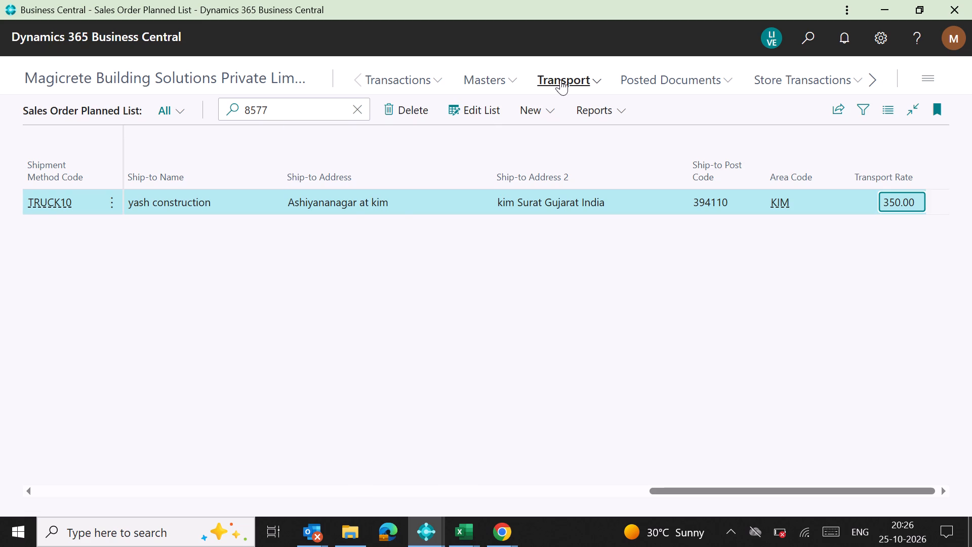
Reload the Sales Order Planned List by way of the Delivery Orders and search it for "9798".
{"action": "left_click", "coordinate": [393, 80]}
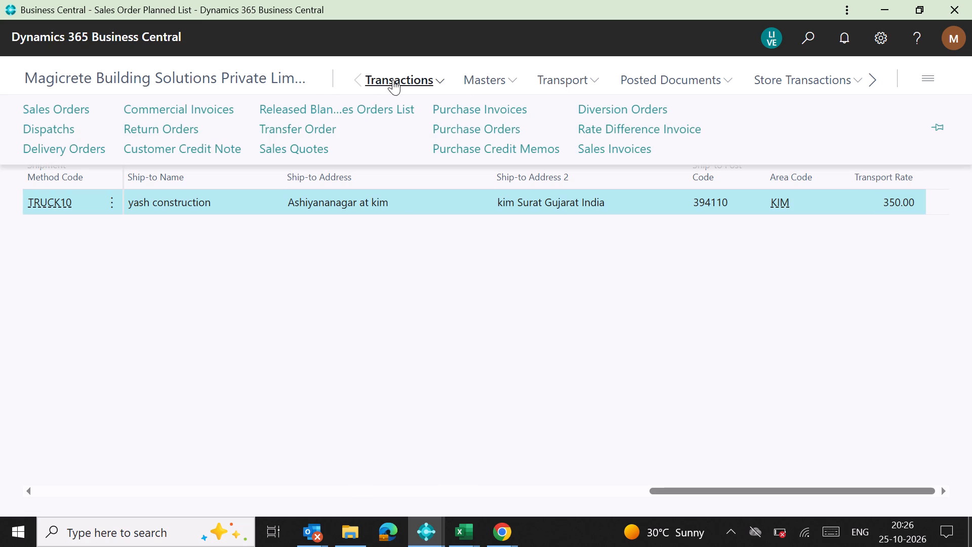
{"action": "left_click", "coordinate": [70, 149]}
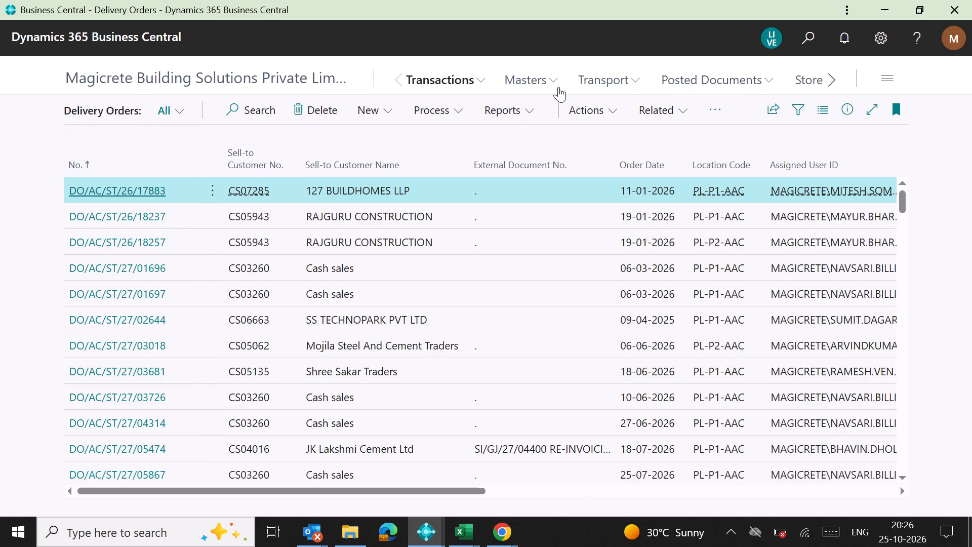
{"action": "left_click", "coordinate": [597, 78]}
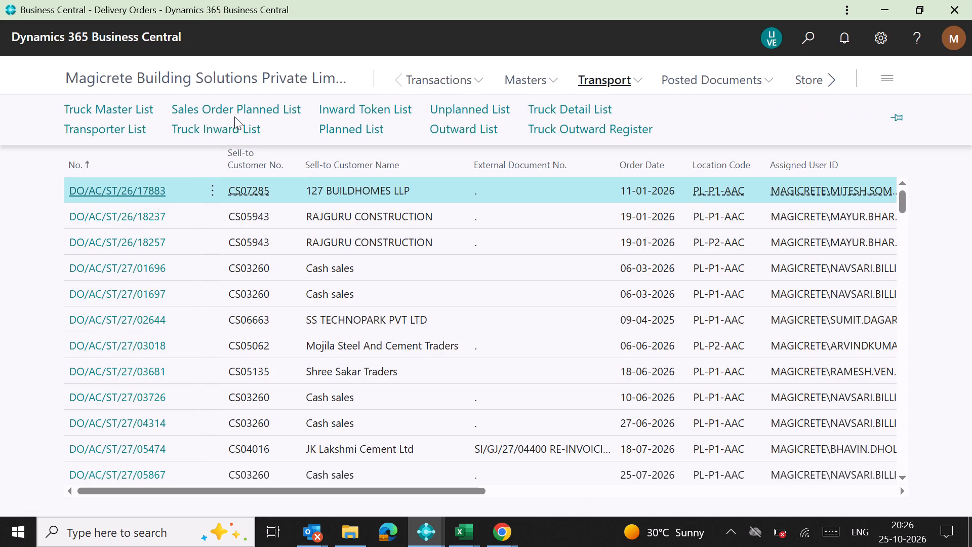
{"action": "left_click", "coordinate": [237, 109]}
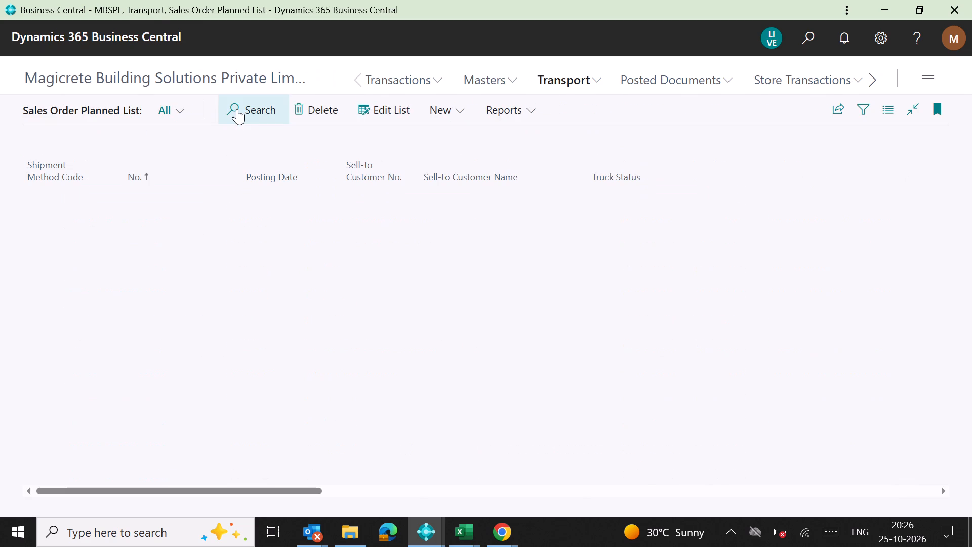
{"action": "left_click", "coordinate": [235, 110]}
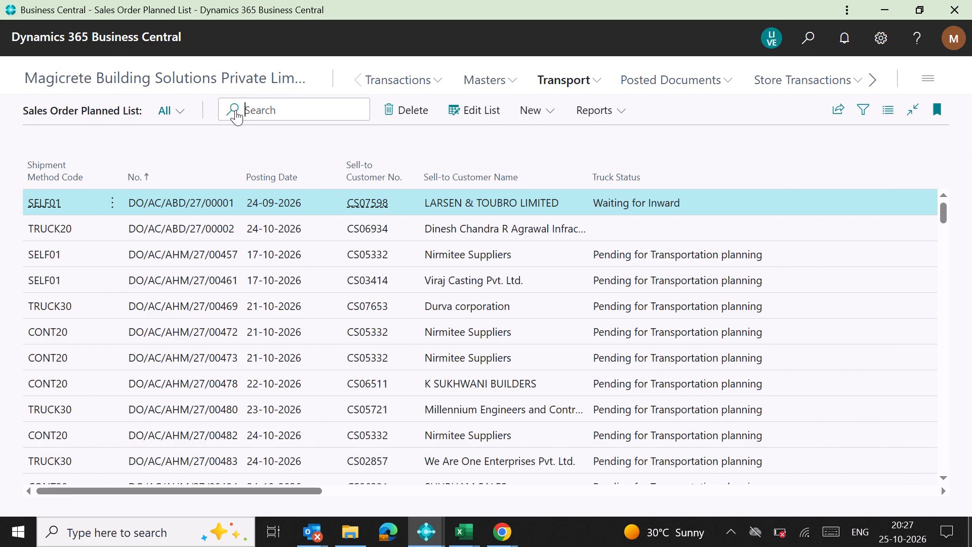
{"action": "type", "text": "9798"}
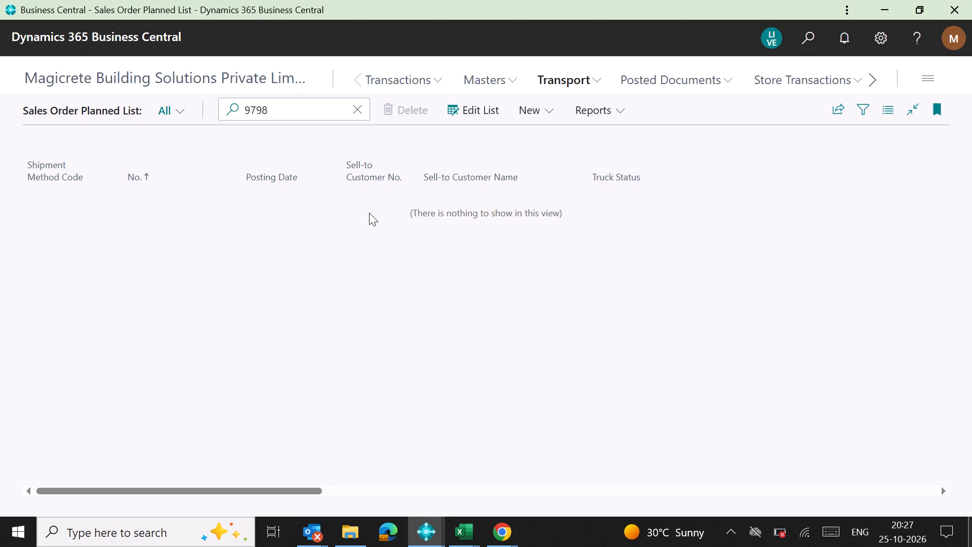
Search the Transporter List for "m b tha" and open the card of transporter VS04854, M B Thakor Transport.
{"action": "left_click", "coordinate": [412, 81]}
{"action": "left_click", "coordinate": [89, 145]}
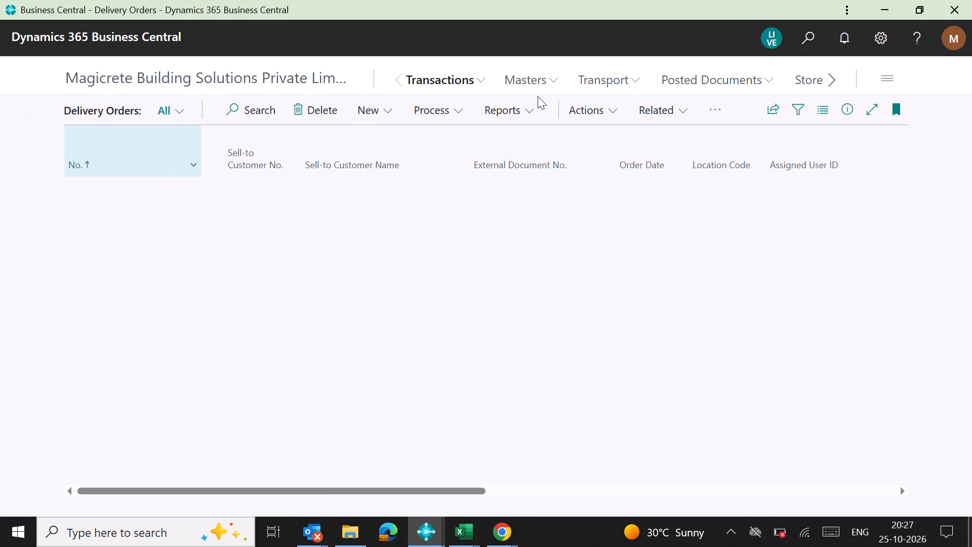
{"action": "left_click", "coordinate": [605, 80]}
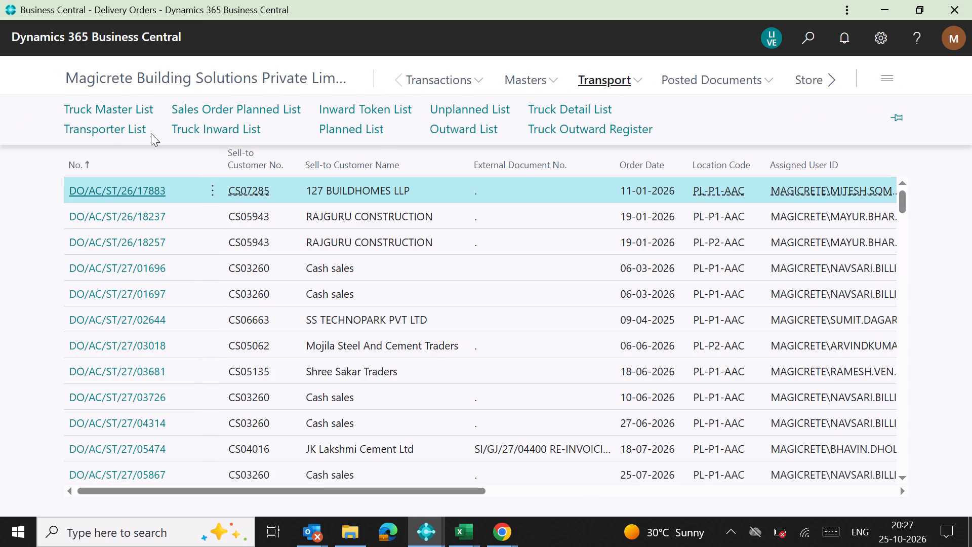
{"action": "left_click", "coordinate": [105, 131]}
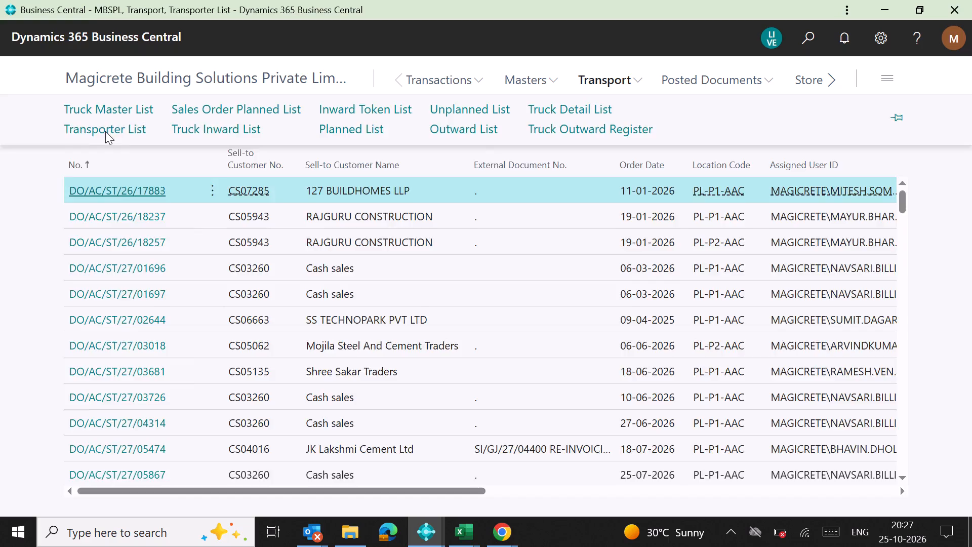
{"action": "left_click", "coordinate": [231, 110]}
{"action": "type", "text": "m b tha"}
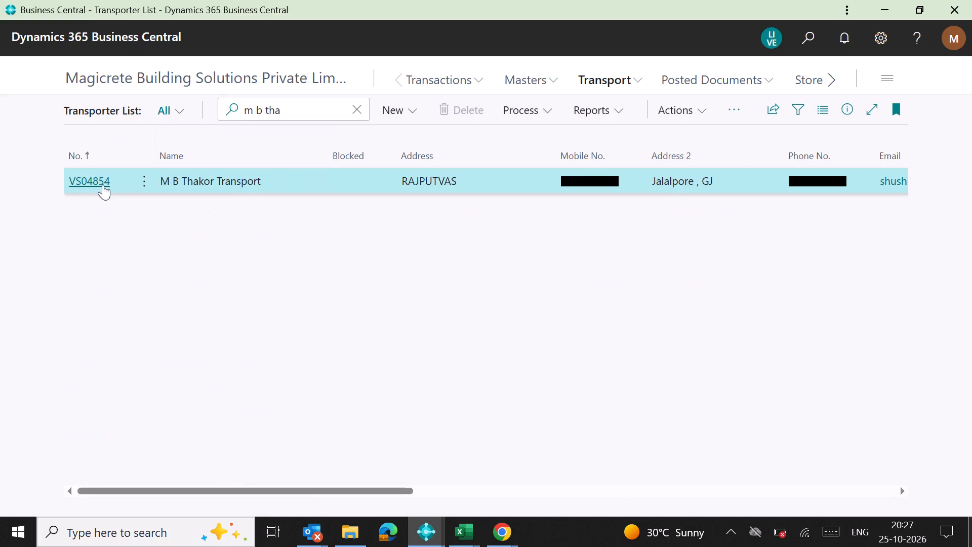
{"action": "left_click", "coordinate": [99, 183]}
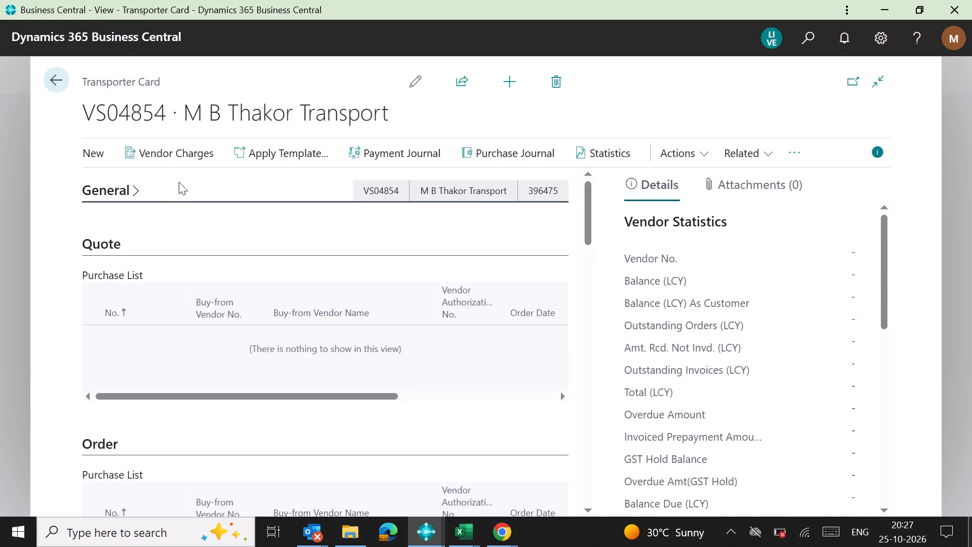
Open the vendor charges of transporter VS04854, search them for "olpad", and check the row's shipment method and area code.
{"action": "left_click", "coordinate": [173, 158]}
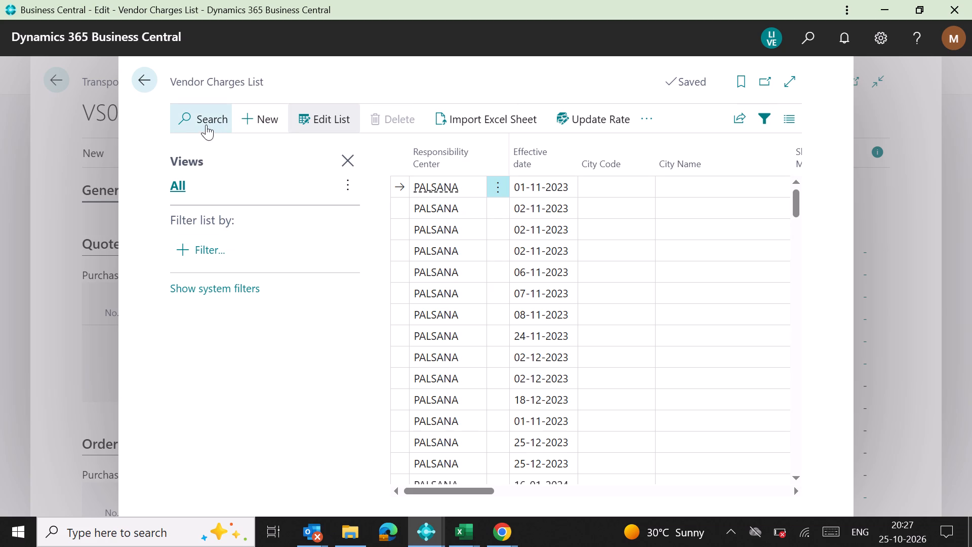
{"action": "left_click", "coordinate": [187, 116]}
{"action": "type", "text": "olpad"}
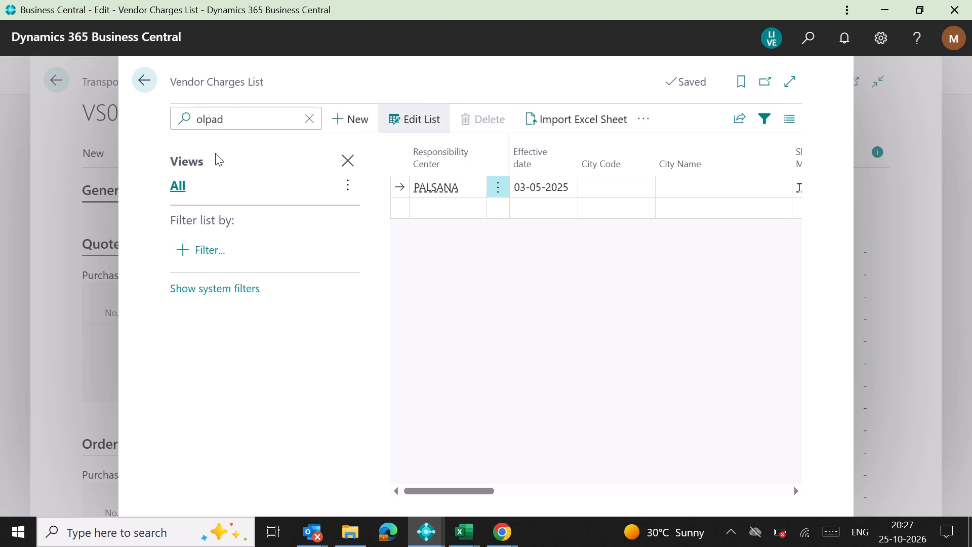
{"action": "left_click", "coordinate": [793, 494]}
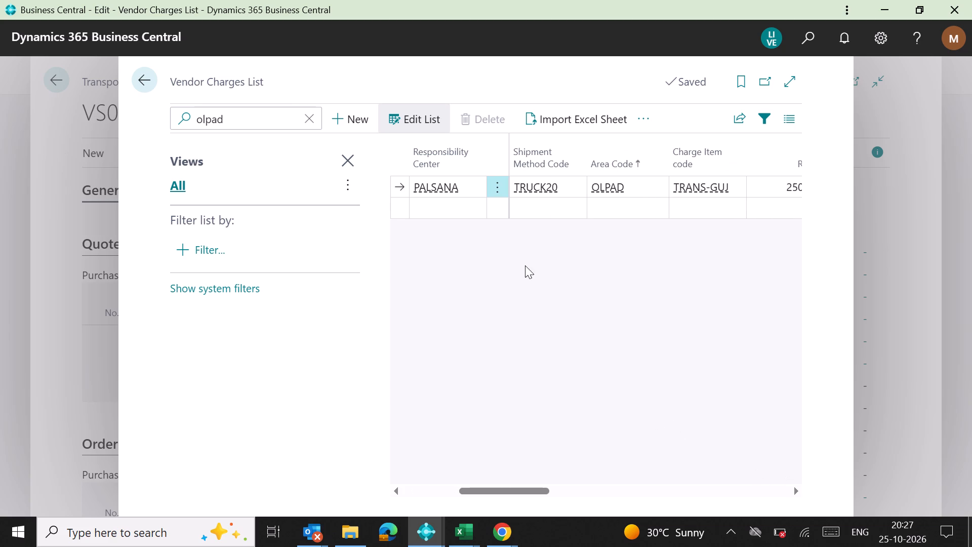
Add a new vendor charge row for responsibility center PALSANA with effective date 25-10-2026.
{"action": "left_click", "coordinate": [357, 123]}
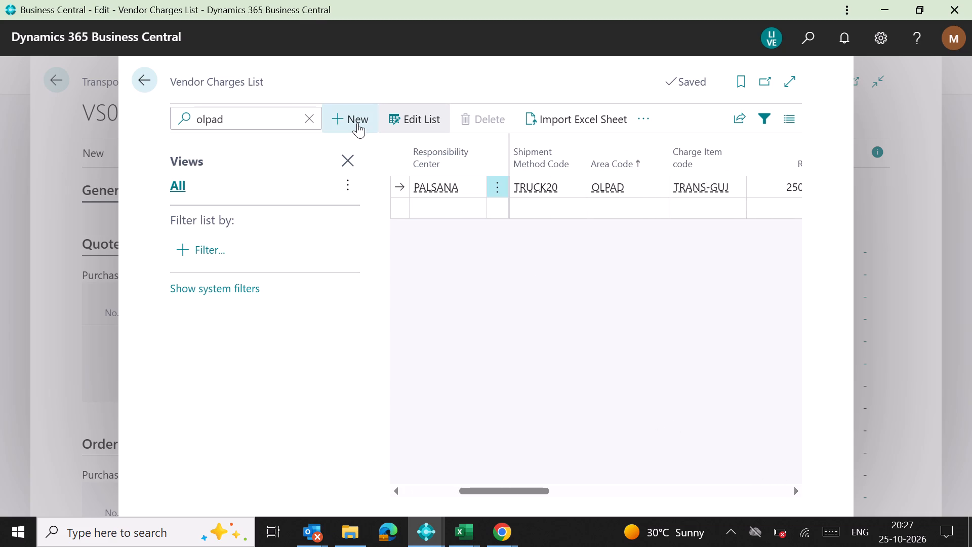
{"action": "type", "text": "palsa"}
{"action": "key", "text": "n"}
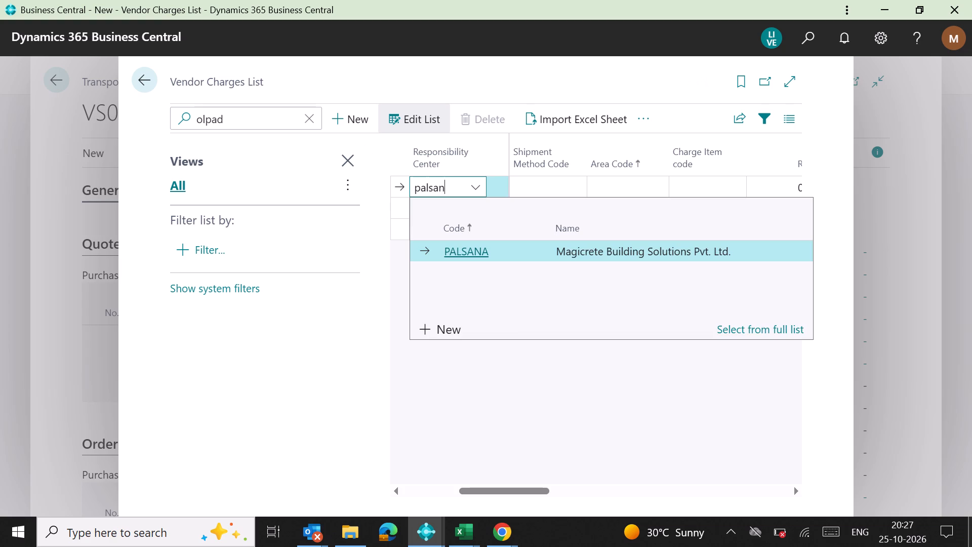
{"action": "left_click", "coordinate": [460, 251]}
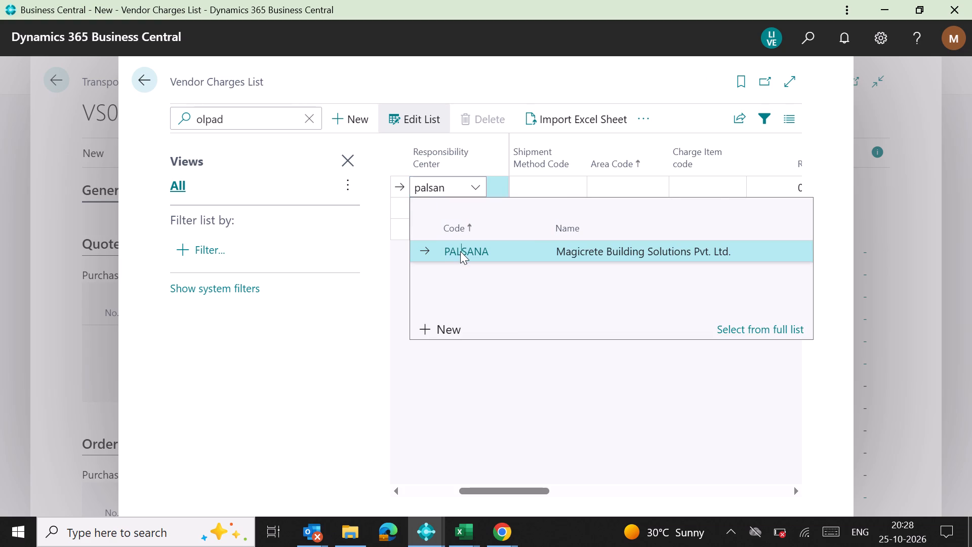
{"action": "key", "text": "Right"}
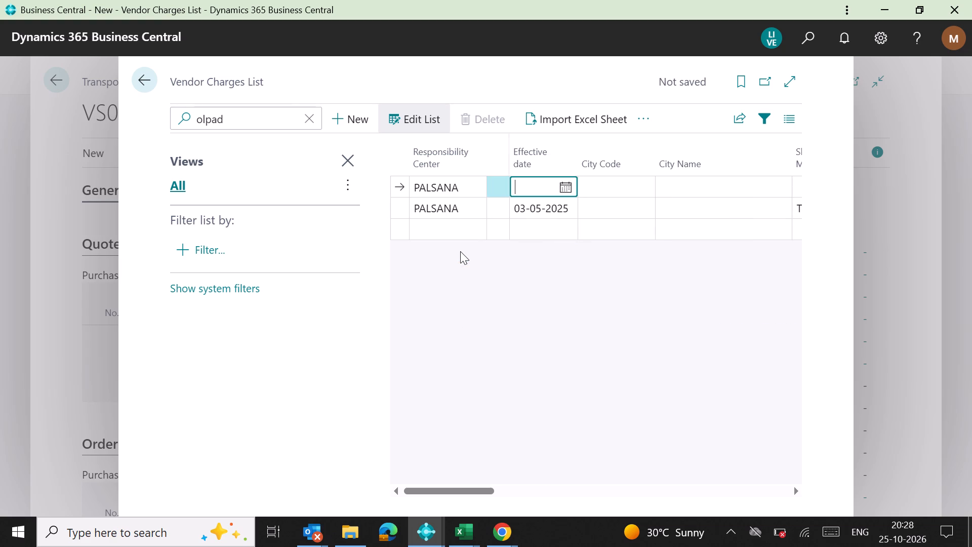
{"action": "key", "text": "t"}
{"action": "key", "text": "Right"}
Give the new vendor charge shipment method code TRUCK13, area code OLPAD and charge item code TRANS-GUJ.
{"action": "key", "text": "Right"}
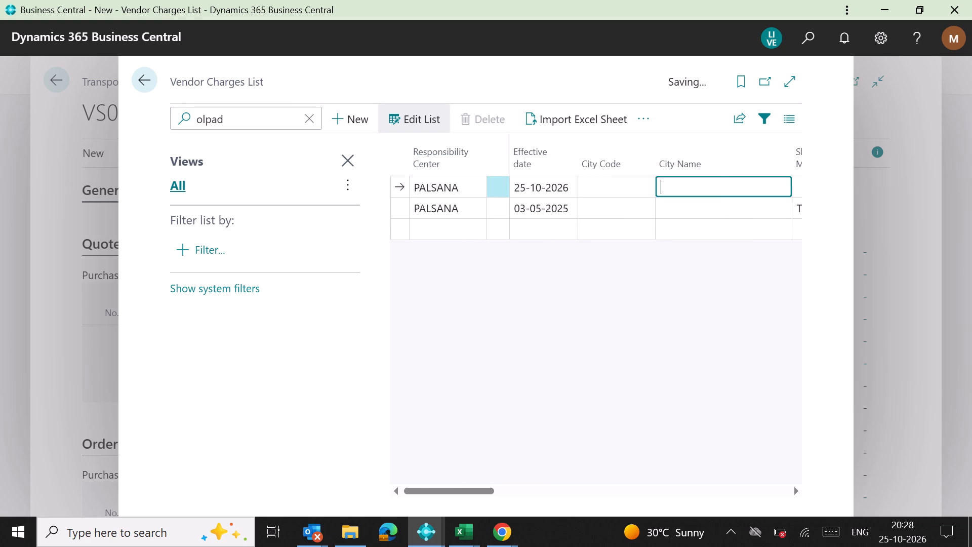
{"action": "key", "text": "Right"}
{"action": "type", "text": "truck13"}
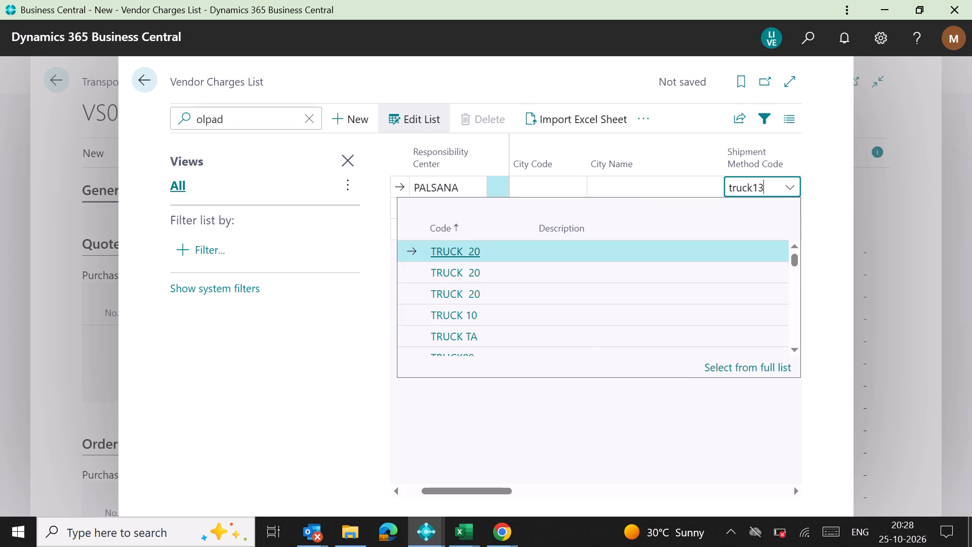
{"action": "left_click", "coordinate": [494, 274]}
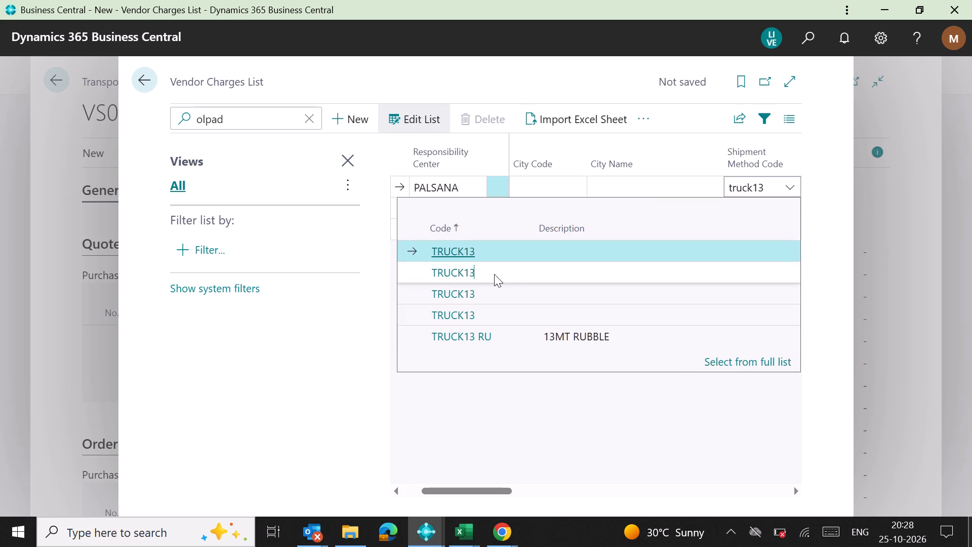
{"action": "key", "text": "Right"}
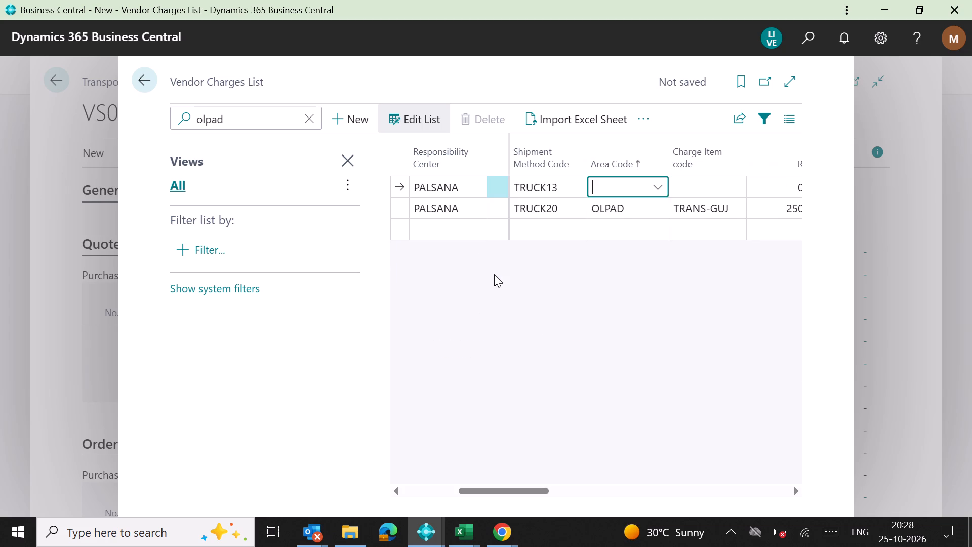
{"action": "type", "text": "olpad"}
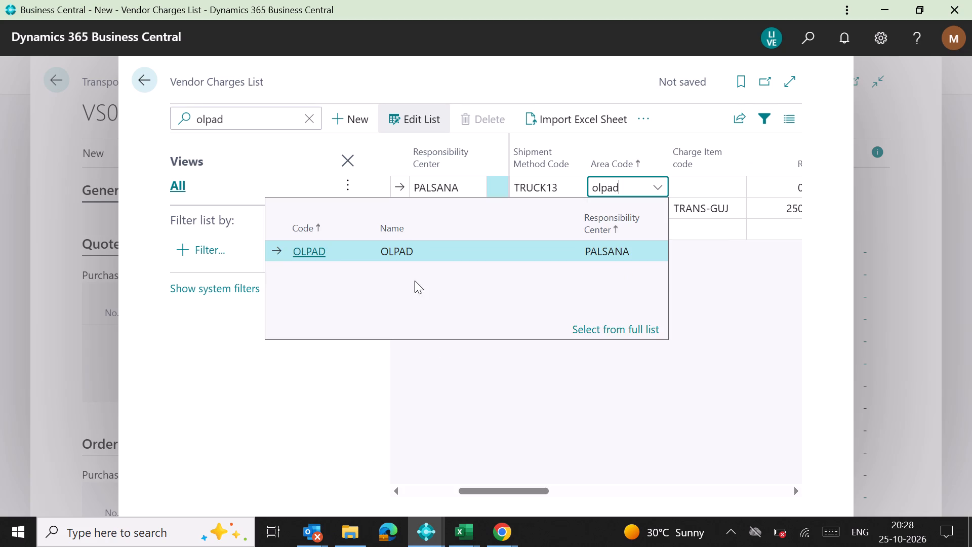
{"action": "left_click", "coordinate": [421, 247]}
{"action": "key", "text": "Right"}
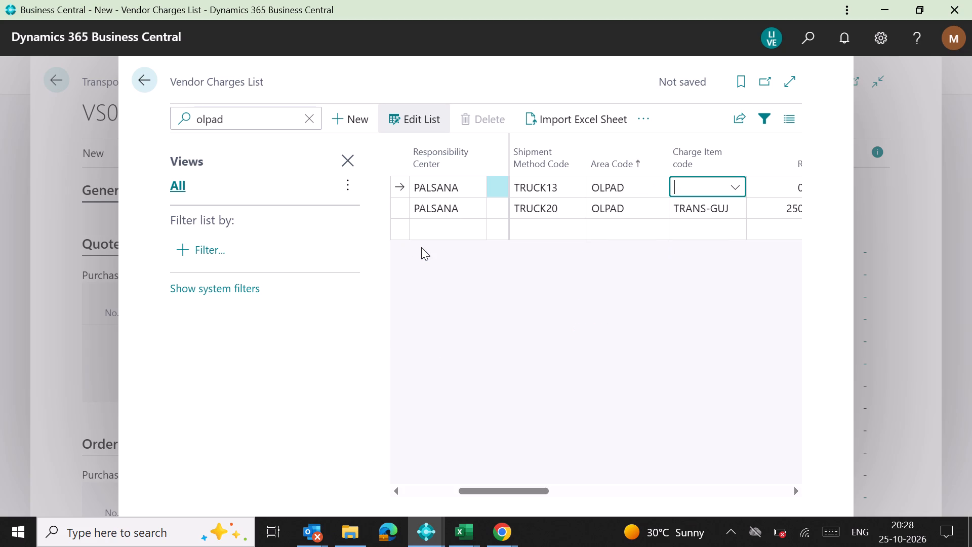
{"action": "type", "text": "trans"}
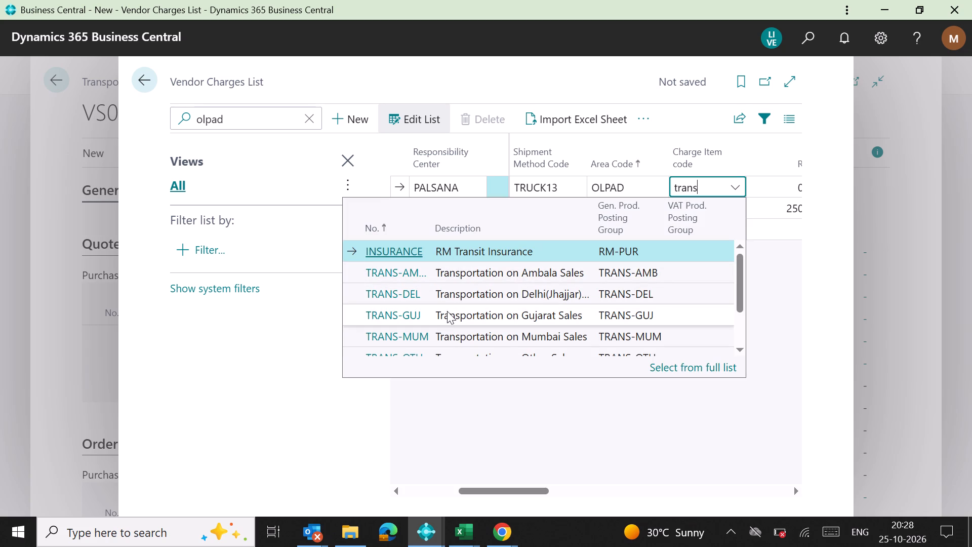
{"action": "left_click", "coordinate": [448, 312]}
Set the new charge's rate to 350, its unload charges to 80 and its approval group code to SURAT.
{"action": "key", "text": "Right"}
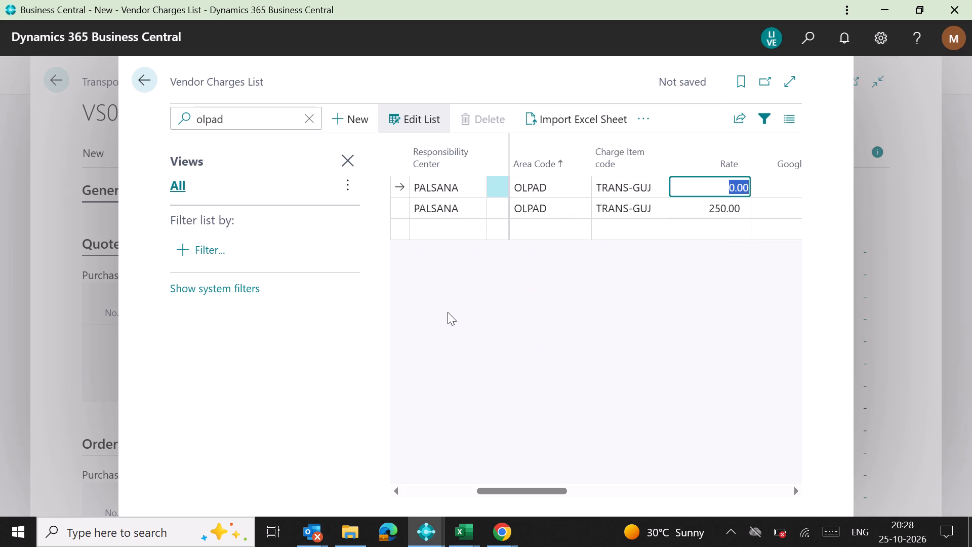
{"action": "type", "text": "350"}
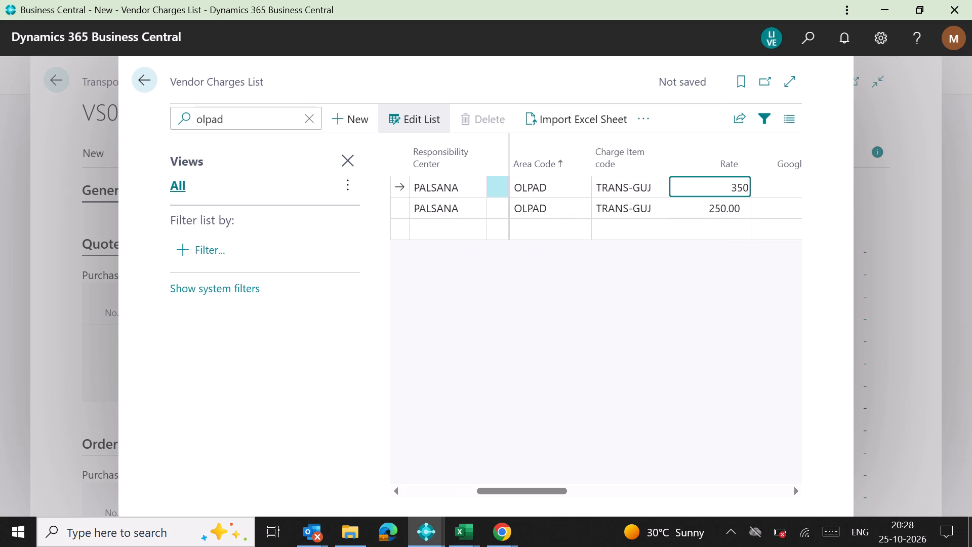
{"action": "key", "text": "Right"}
{"action": "key", "text": "Right"}
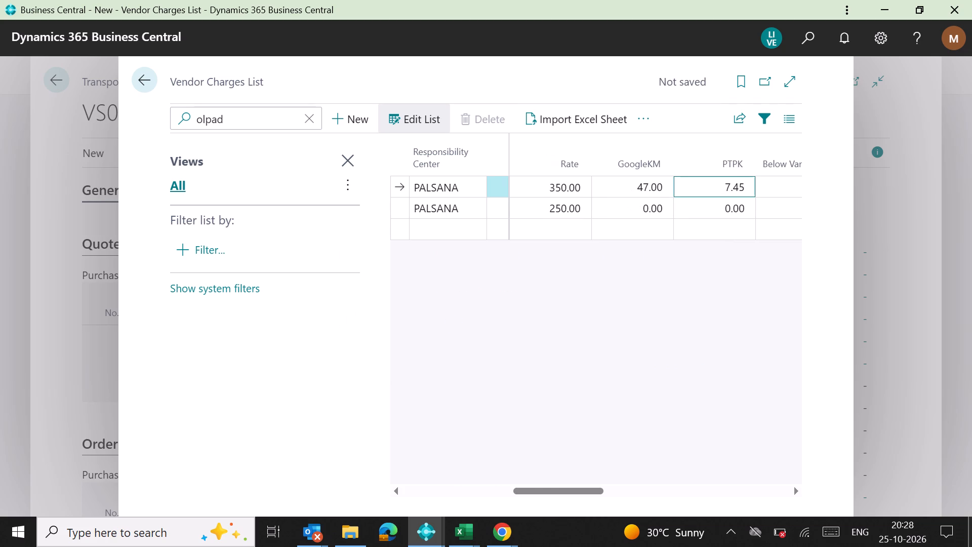
{"action": "key", "text": "Right"}
{"action": "key", "text": "Right"}
{"action": "key", "text": "Right"}
{"action": "key", "text": "Right"}
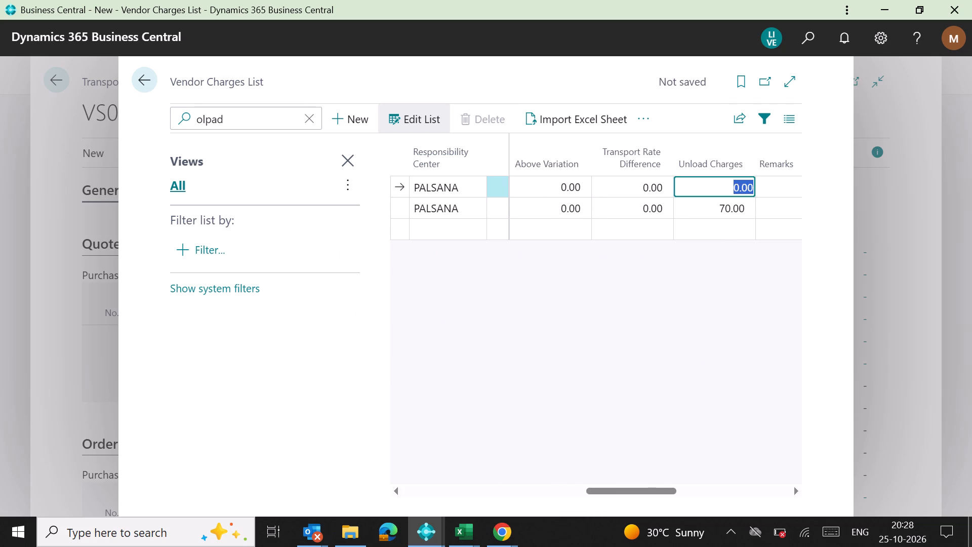
{"action": "type", "text": "80"}
{"action": "key", "text": "Right"}
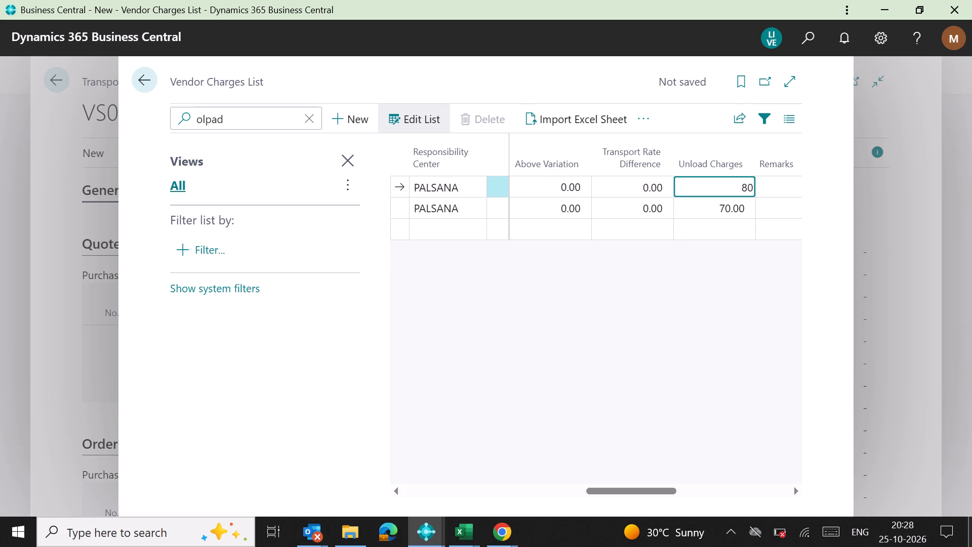
{"action": "key", "text": "Right"}
{"action": "type", "text": "surat"}
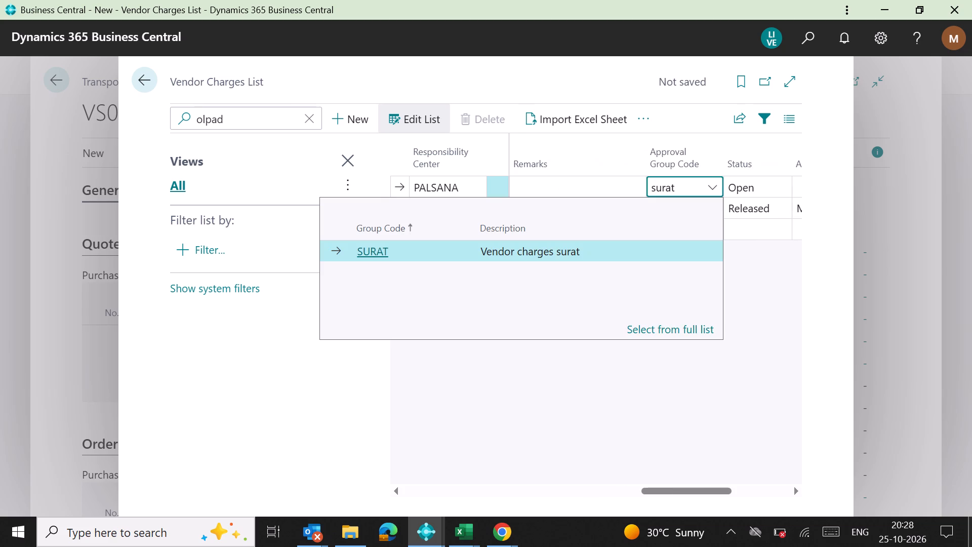
{"action": "left_click", "coordinate": [430, 253]}
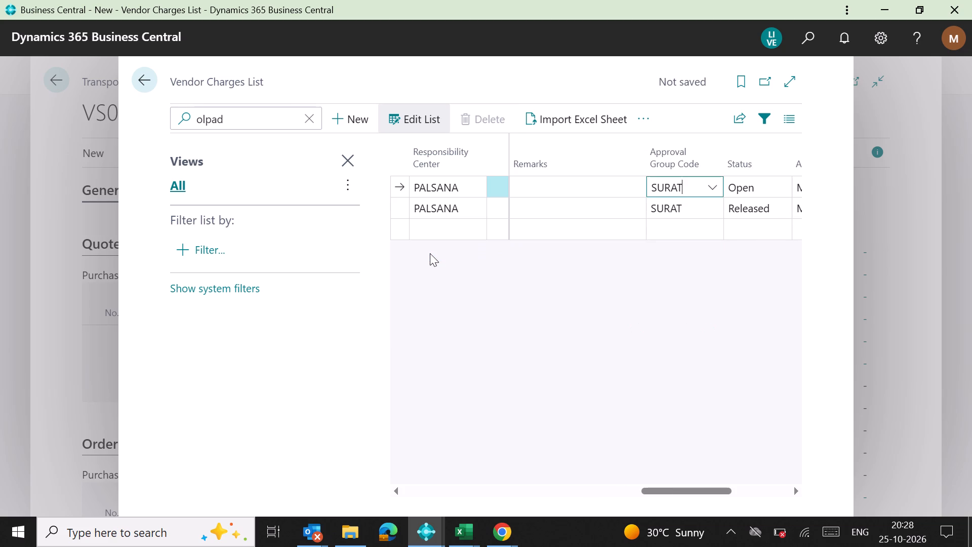
{"action": "key", "text": "Right"}
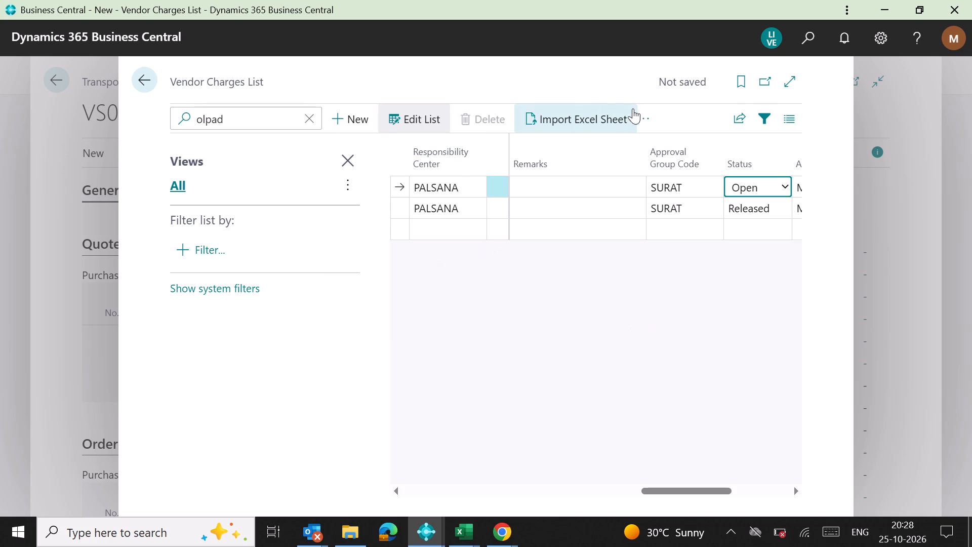
Send the new Olpad vendor charge for approval and return to the Transporter List.
{"action": "left_click", "coordinate": [644, 117]}
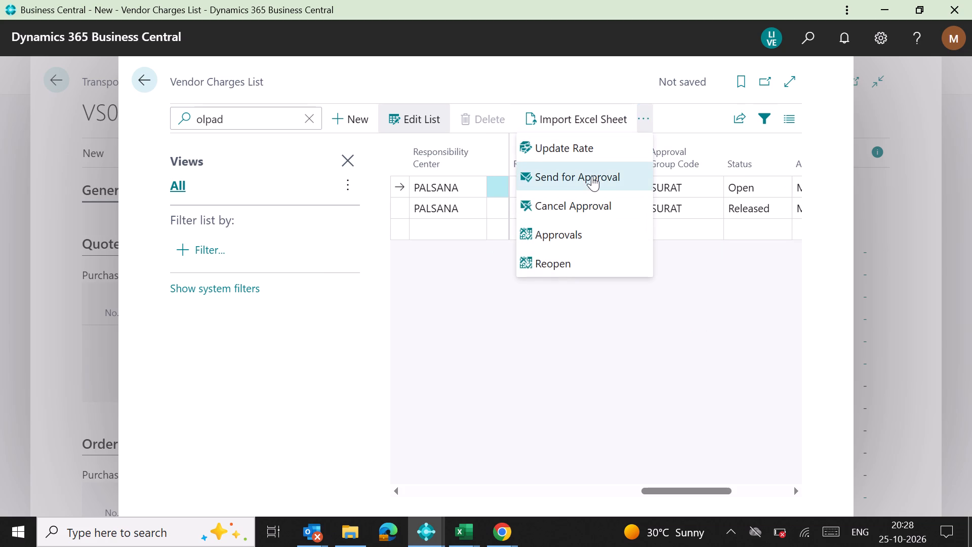
{"action": "left_click", "coordinate": [592, 176]}
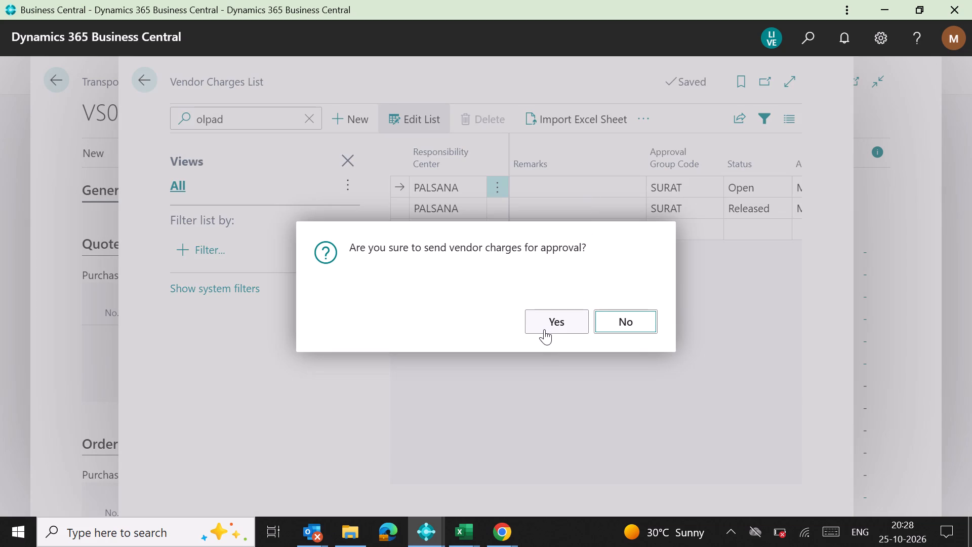
{"action": "left_click", "coordinate": [548, 324]}
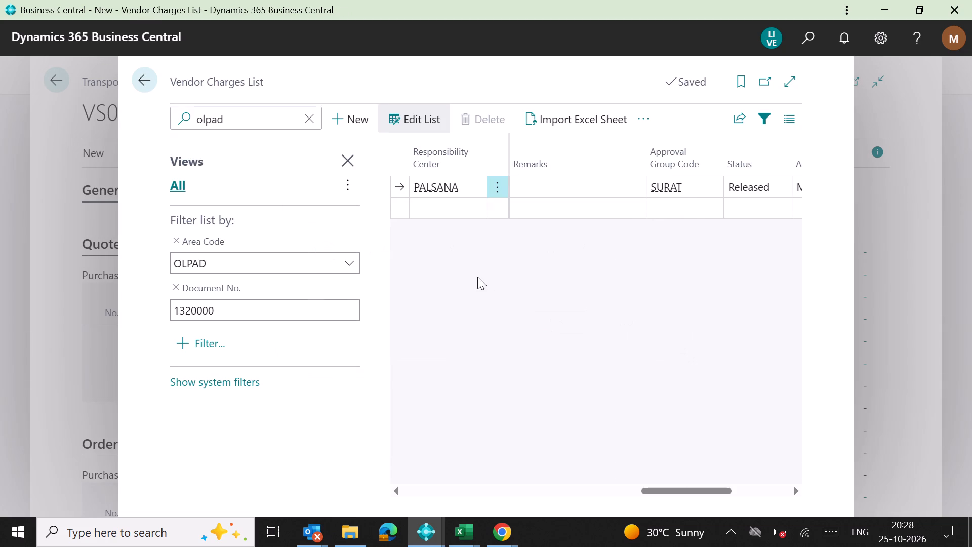
{"action": "left_click", "coordinate": [141, 85]}
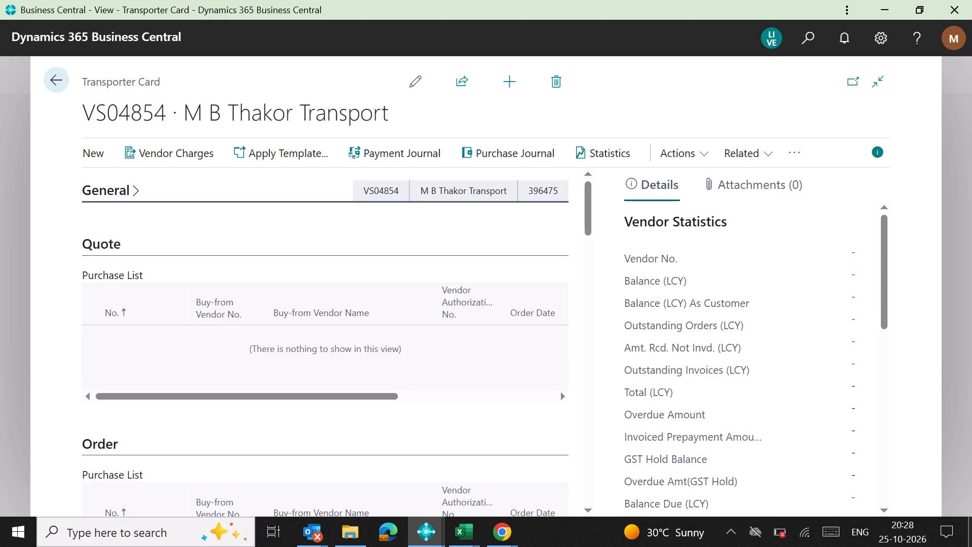
{"action": "left_click", "coordinate": [51, 80]}
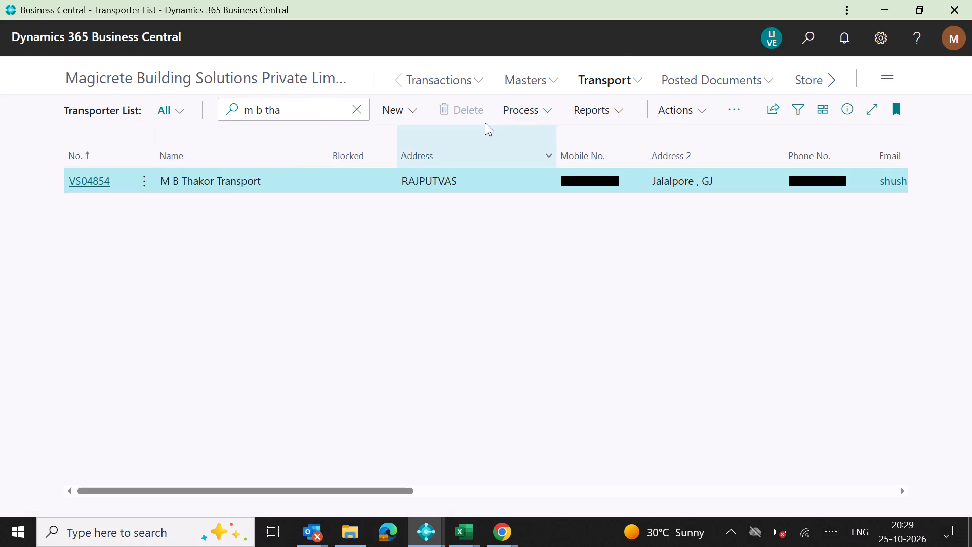
Reload the Sales Order Planned List by way of the Transporter List and search it for "olpad".
{"action": "left_click", "coordinate": [604, 80]}
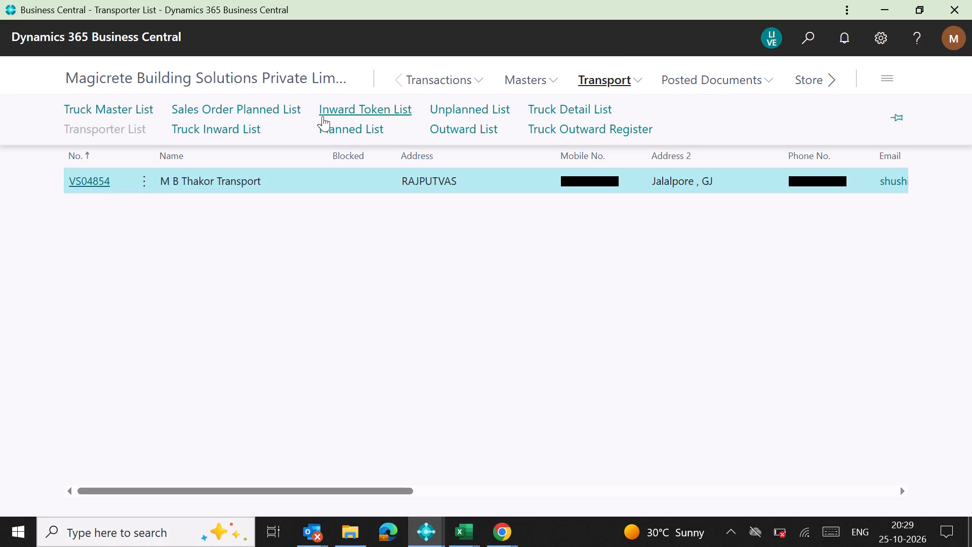
{"action": "left_click", "coordinate": [263, 114]}
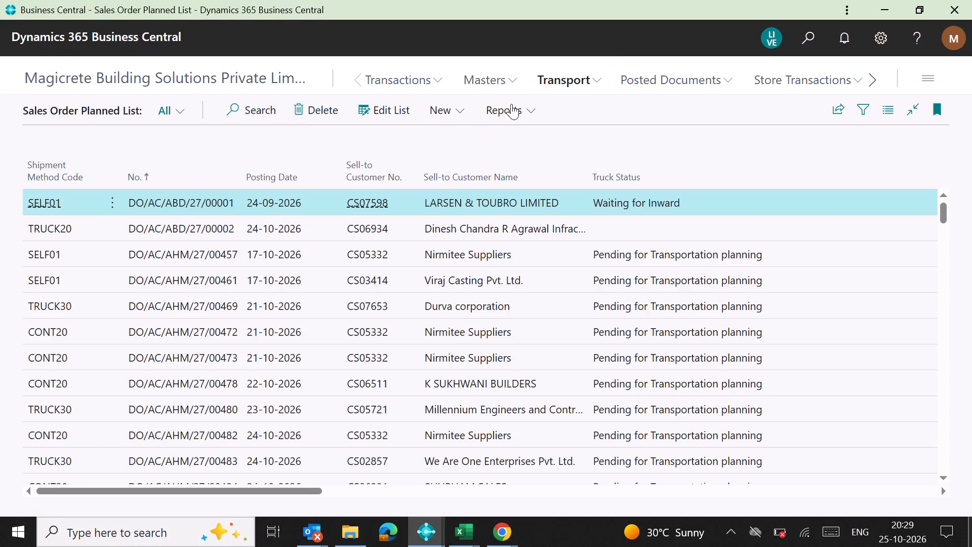
{"action": "left_click", "coordinate": [572, 81]}
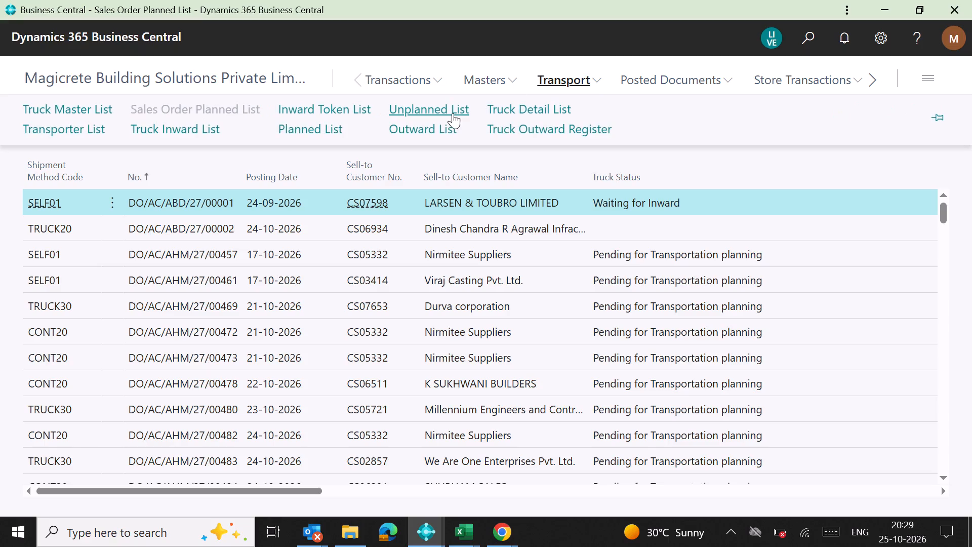
{"action": "left_click", "coordinate": [85, 125]}
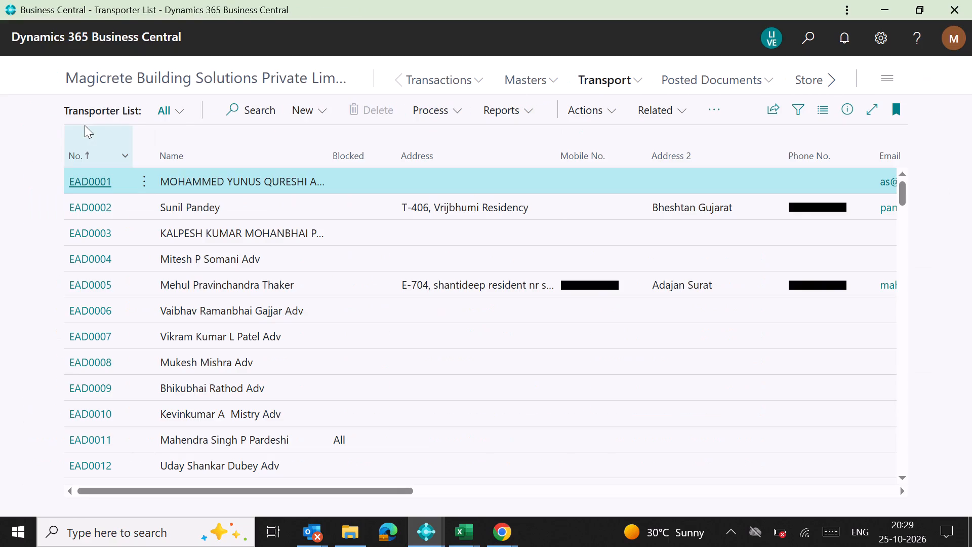
{"action": "left_click", "coordinate": [599, 77]}
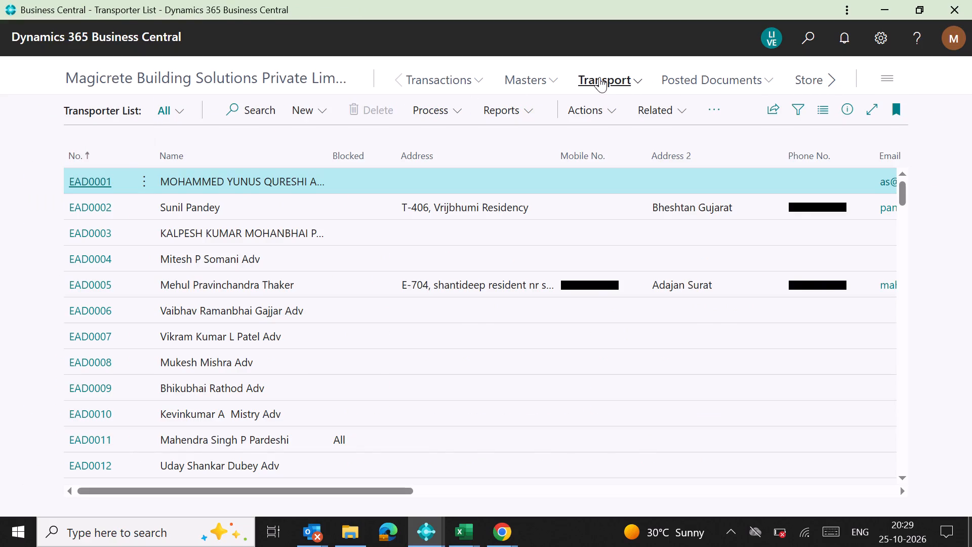
{"action": "left_click", "coordinate": [267, 109]}
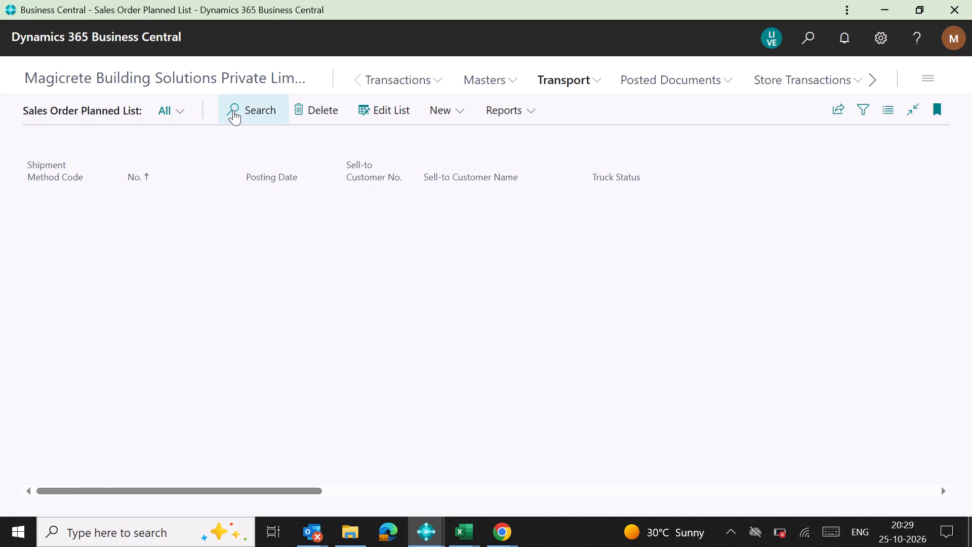
{"action": "left_click", "coordinate": [233, 110]}
{"action": "key", "text": "o"}
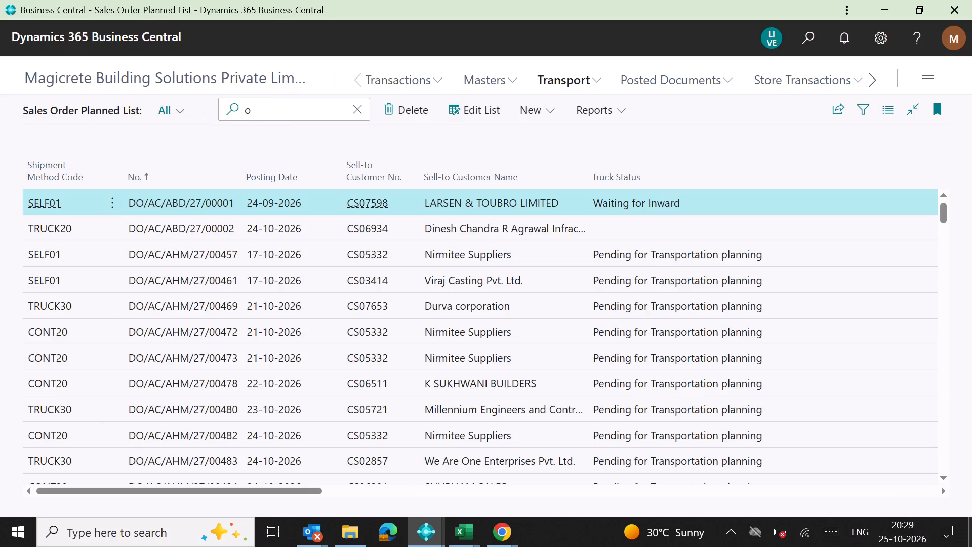
{"action": "type", "text": "lpad"}
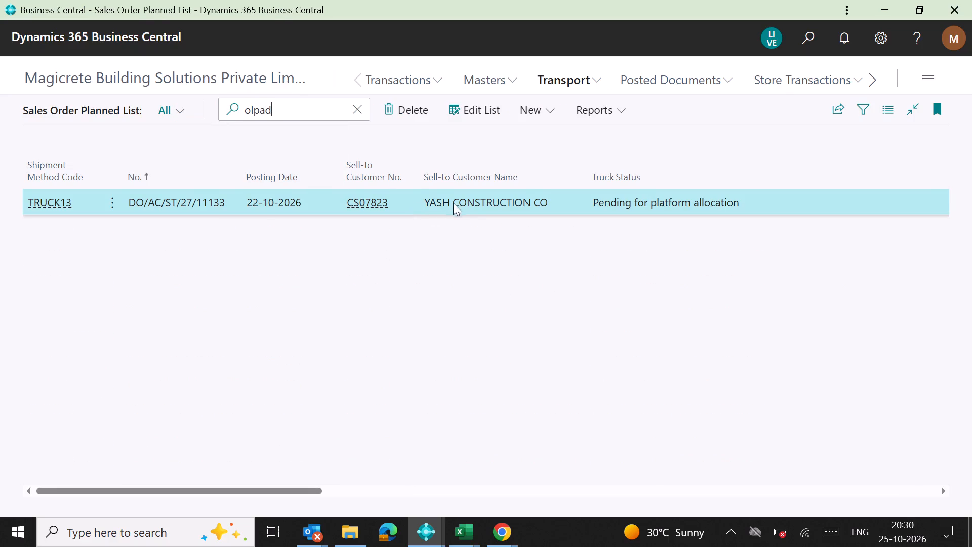
Examine the YASH CONSTRUCTION CO order's vehicle, transporter and ship-to details through to its area code.
{"action": "triple_click", "coordinate": [454, 201]}
{"action": "key", "text": "Right"}
{"action": "key", "text": "Right"}
{"action": "key", "text": "Right"}
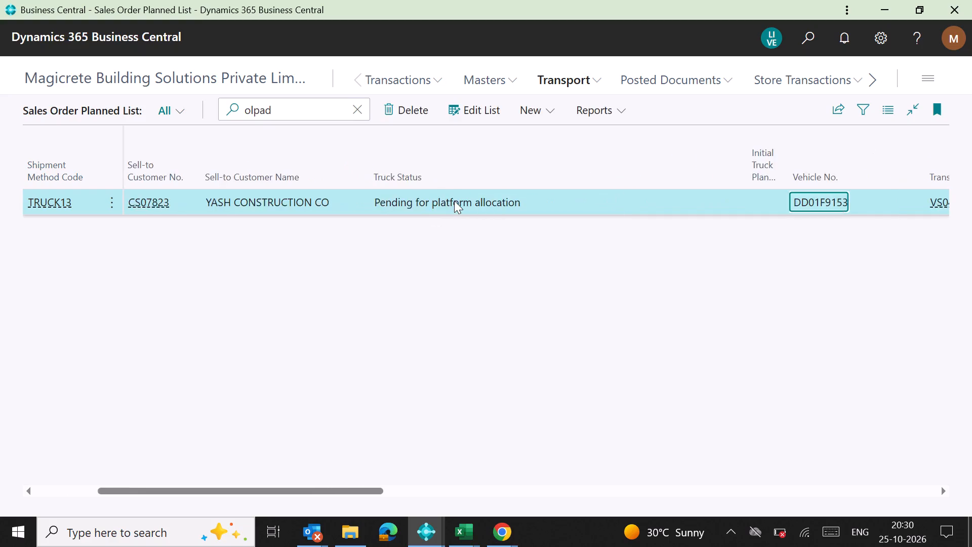
{"action": "key", "text": "Right"}
{"action": "key", "text": "Right"}
{"action": "key", "text": "Right"}
{"action": "key", "text": "Right"}
{"action": "key", "text": "Right"}
{"action": "key", "text": "Right"}
{"action": "key", "text": "Right"}
{"action": "key", "text": "Right"}
{"action": "key", "text": "Right"}
{"action": "key", "text": "Right"}
{"action": "key", "text": "Right"}
{"action": "key", "text": "Right"}
{"action": "key", "text": "Right"}
{"action": "key", "text": "Right"}
{"action": "key", "text": "Right"}
{"action": "key", "text": "Right"}
{"action": "key", "text": "Right"}
{"action": "key", "text": "Right"}
{"action": "key", "text": "Right"}
{"action": "key", "text": "Right"}
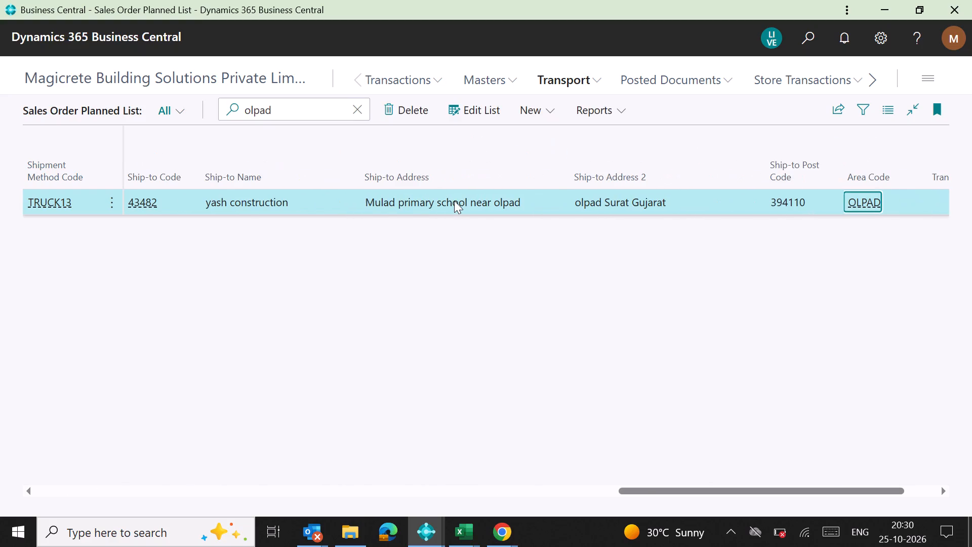
Open the YASH CONSTRUCTION CO planned order for editing, check its fields through to Transport Rate, and return to the list.
{"action": "left_click", "coordinate": [474, 103]}
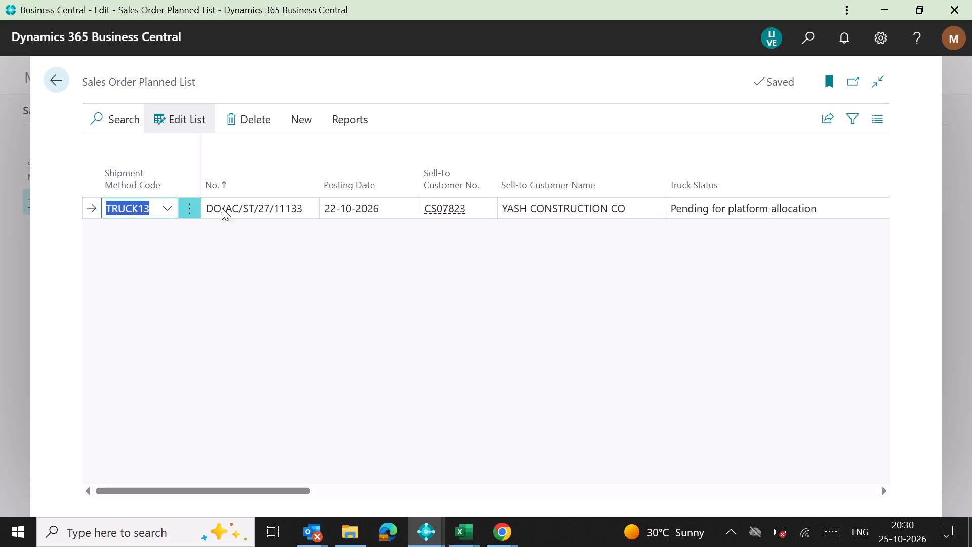
{"action": "triple_click", "coordinate": [237, 207]}
{"action": "left_click", "coordinate": [237, 207]}
{"action": "key", "text": "Right"}
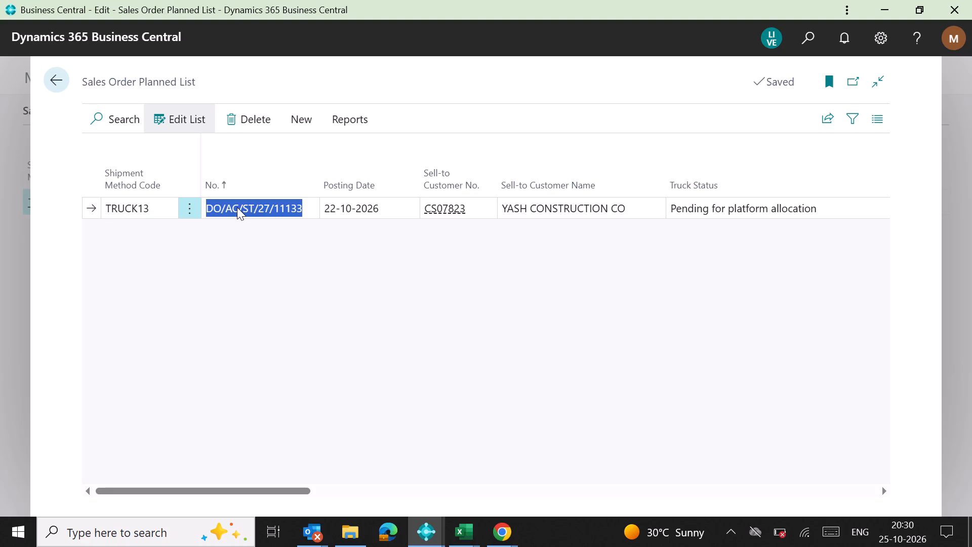
{"action": "key", "text": "Right"}
{"action": "key", "text": "Right"}
{"action": "key", "text": "Right"}
{"action": "key", "text": "Right"}
{"action": "key", "text": "Right"}
{"action": "key", "text": "Right"}
{"action": "key", "text": "Right"}
{"action": "key", "text": "Right"}
{"action": "key", "text": "Right"}
{"action": "key", "text": "Right"}
{"action": "key", "text": "Right"}
{"action": "key", "text": "Right"}
{"action": "key", "text": "Right"}
{"action": "key", "text": "Right"}
{"action": "key", "text": "Right"}
{"action": "key", "text": "Right"}
{"action": "key", "text": "Right"}
{"action": "key", "text": "Right"}
{"action": "key", "text": "Right"}
{"action": "key", "text": "Right"}
{"action": "key", "text": "Right"}
{"action": "key", "text": "Right"}
{"action": "key", "text": "Right"}
{"action": "key", "text": "Right"}
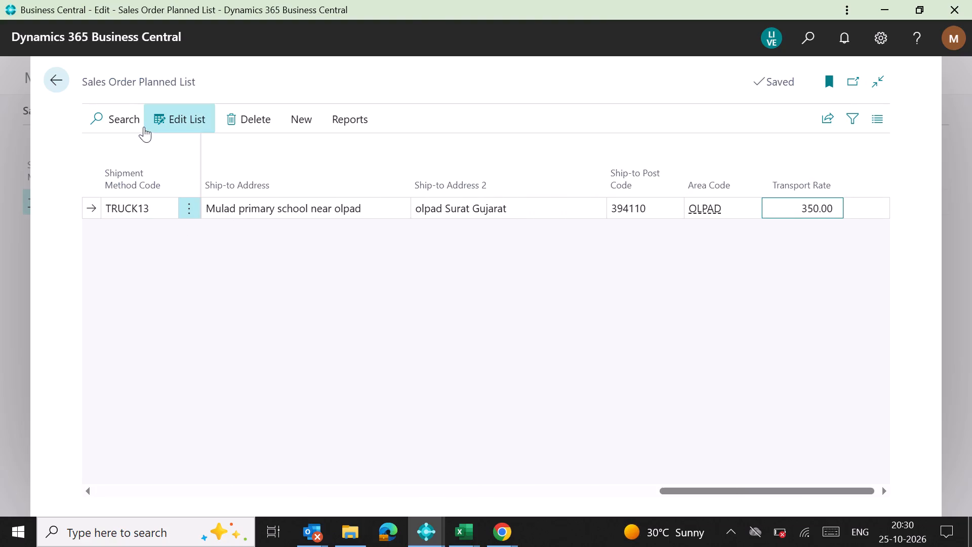
{"action": "left_click", "coordinate": [54, 80]}
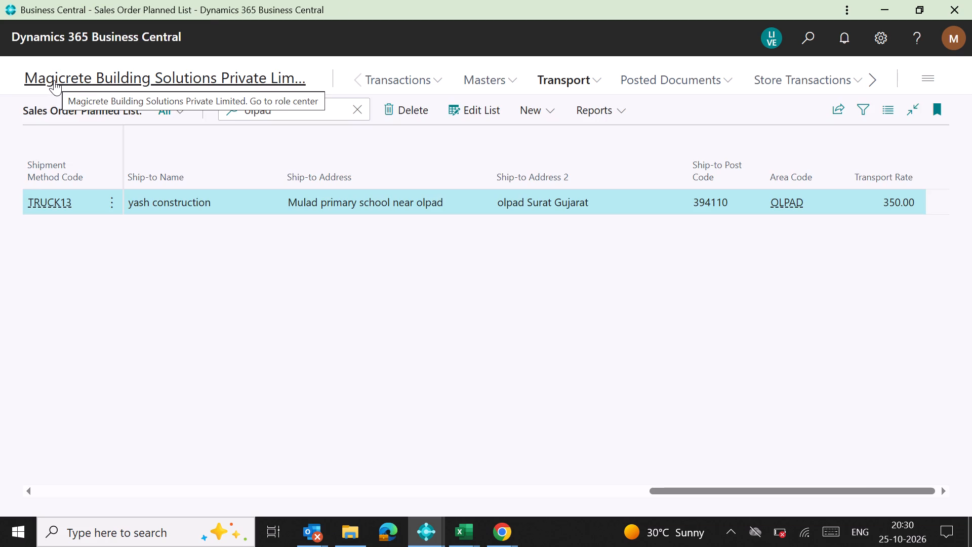
Check the YASH CONSTRUCTION CO order's columns from Ship-to Name through to Transport Rate in the Sales Order Planned List.
{"action": "triple_click", "coordinate": [148, 203]}
{"action": "left_click", "coordinate": [148, 203]}
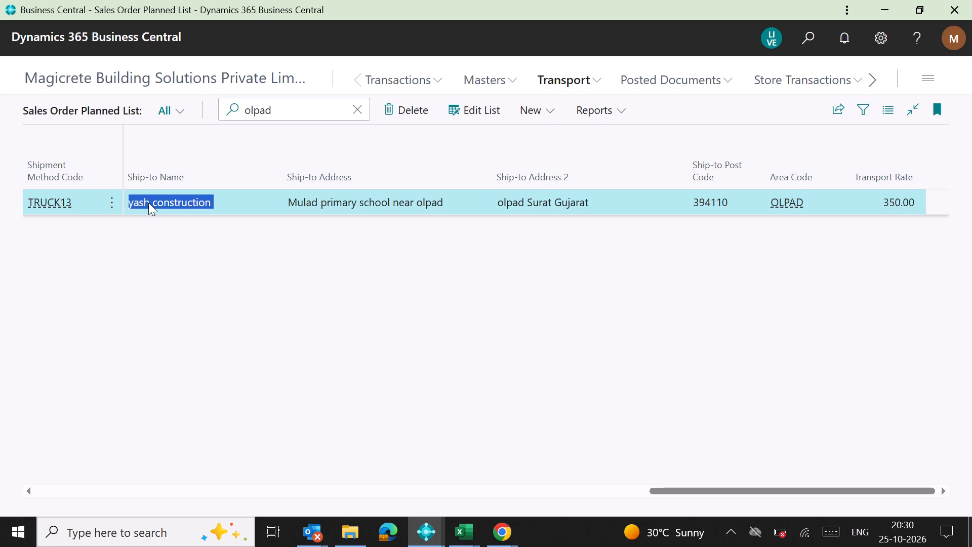
{"action": "key", "text": "Right"}
{"action": "key", "text": "Right"}
{"action": "key", "text": "Right"}
{"action": "key", "text": "Right"}
{"action": "key", "text": "Right"}
{"action": "key", "text": "Right"}
{"action": "key", "text": "Right"}
{"action": "key", "text": "Right"}
{"action": "key", "text": "Right"}
{"action": "key", "text": "Right"}
{"action": "key", "text": "Right"}
{"action": "key", "text": "Right"}
{"action": "key", "text": "Right"}
{"action": "key", "text": "Right"}
{"action": "key", "text": "Right"}
{"action": "key", "text": "Right"}
{"action": "key", "text": "Right"}
{"action": "key", "text": "Right"}
{"action": "key", "text": "Right"}
{"action": "key", "text": "Right"}
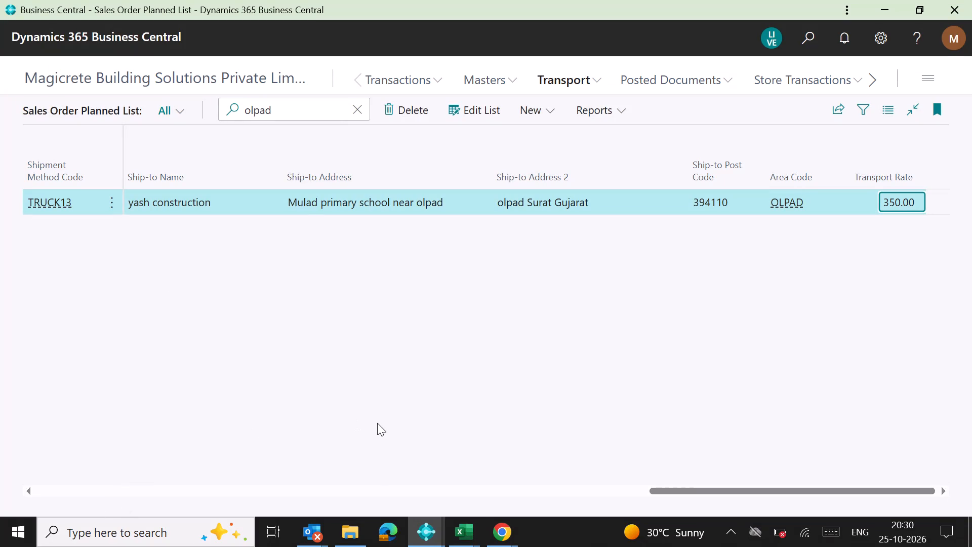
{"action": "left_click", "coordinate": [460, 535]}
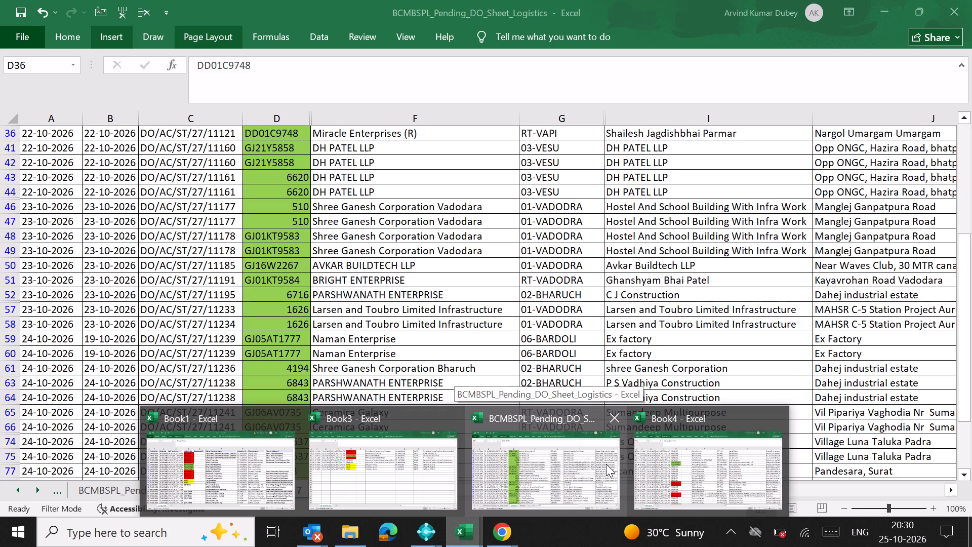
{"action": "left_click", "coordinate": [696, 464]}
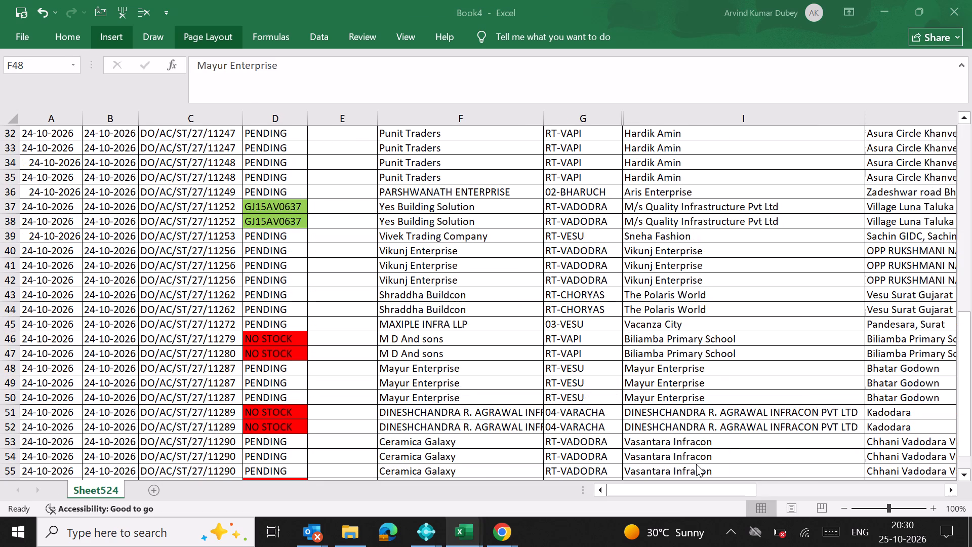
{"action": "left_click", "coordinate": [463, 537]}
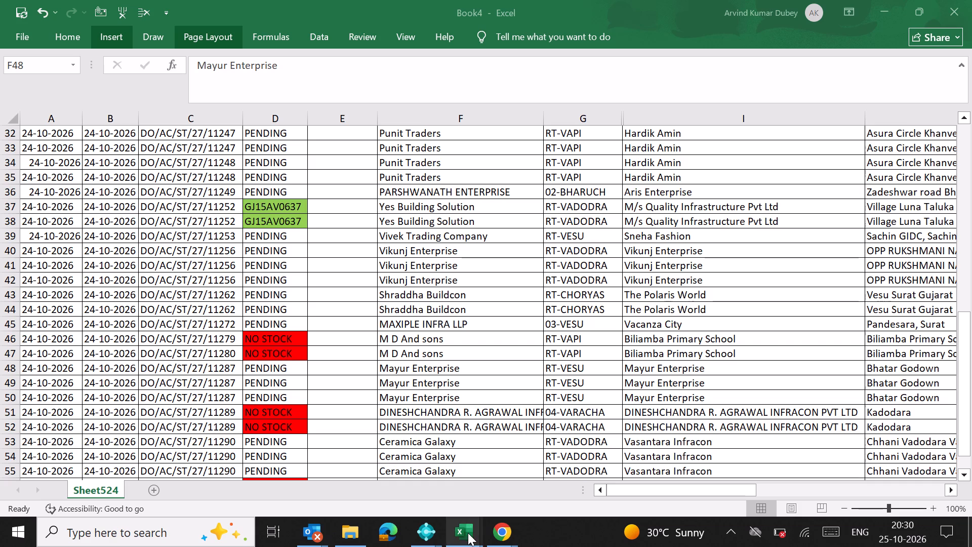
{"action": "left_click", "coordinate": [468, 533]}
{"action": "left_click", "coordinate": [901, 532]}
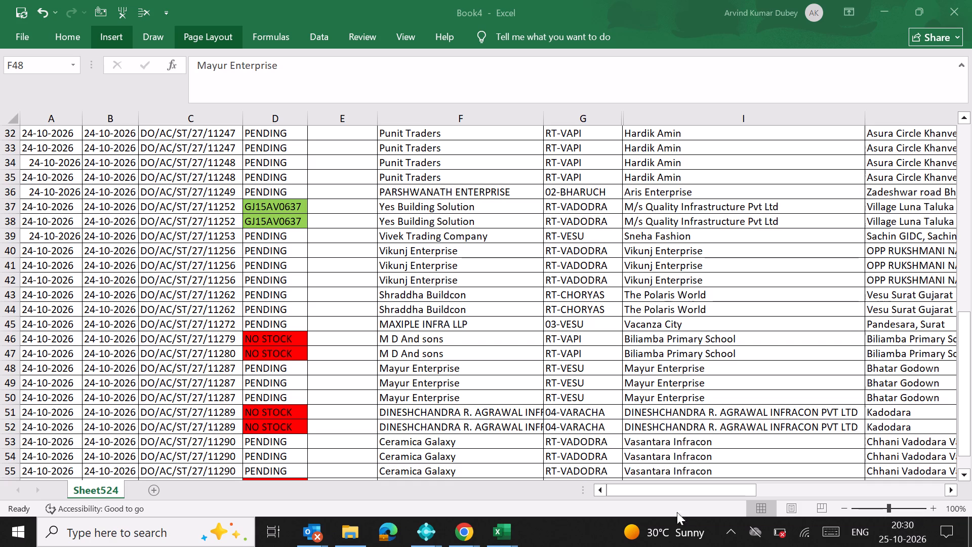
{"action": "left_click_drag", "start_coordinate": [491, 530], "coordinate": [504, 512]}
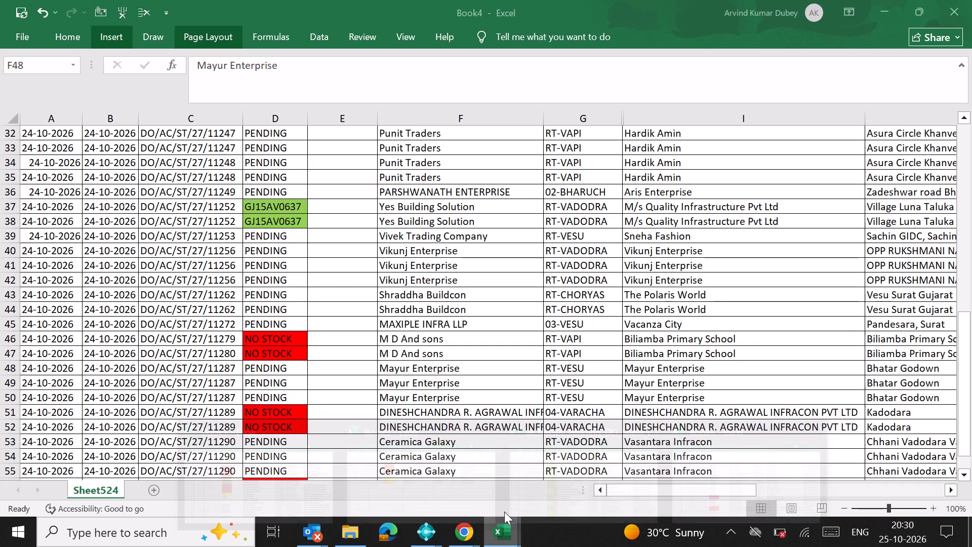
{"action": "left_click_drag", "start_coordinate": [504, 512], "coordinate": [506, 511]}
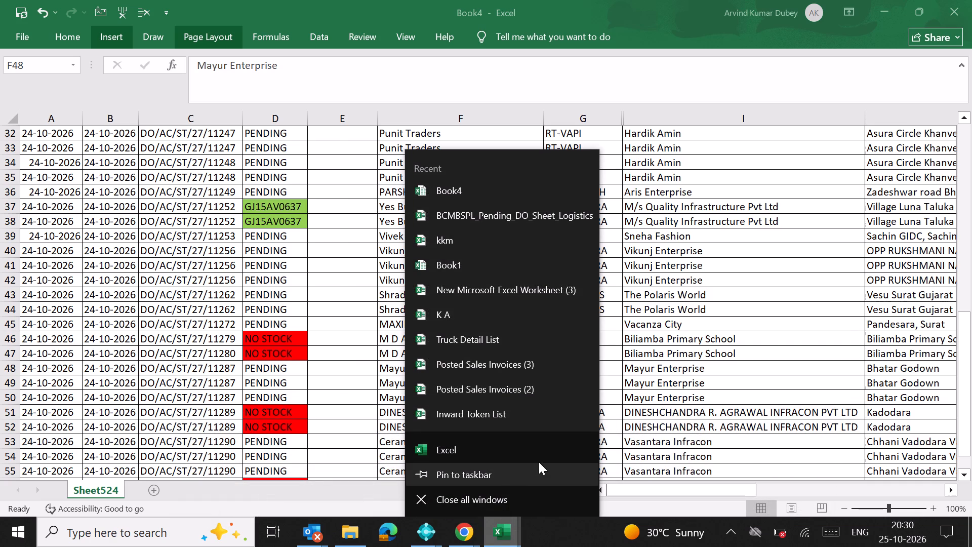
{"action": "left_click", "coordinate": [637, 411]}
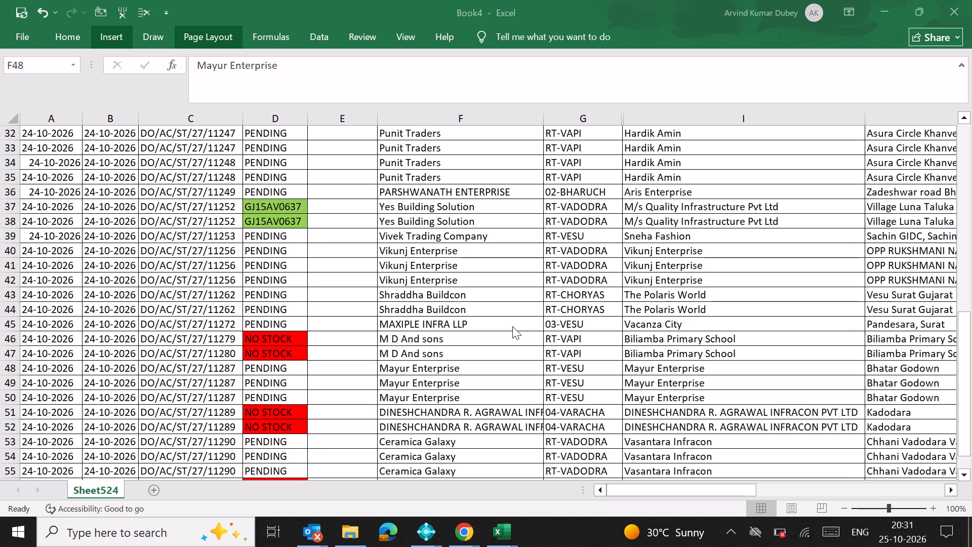
Refresh all data in the BCMBSPL_Pending_DO_Sheet_Logistics workbook in Excel, working from the pending DO logistics sheet.
{"action": "left_click", "coordinate": [502, 533]}
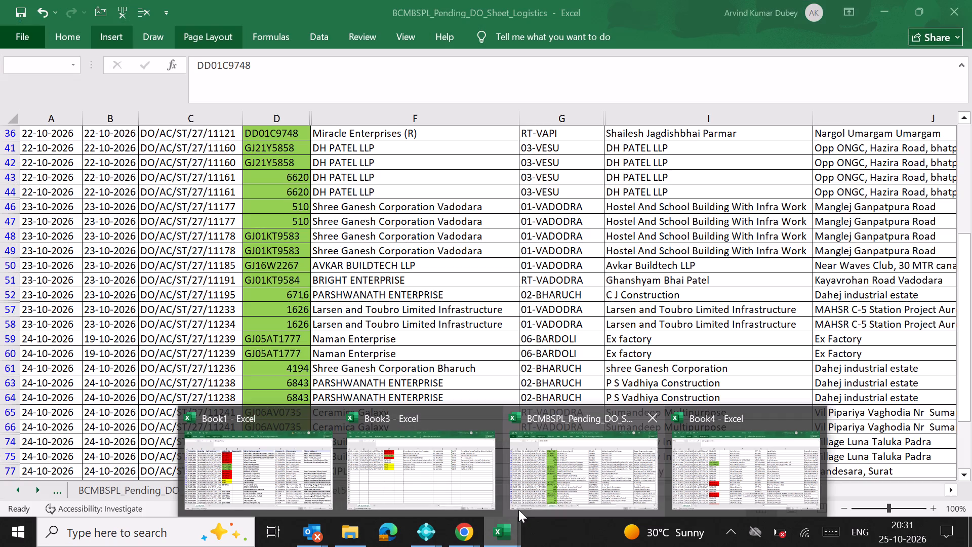
{"action": "left_click", "coordinate": [571, 484]}
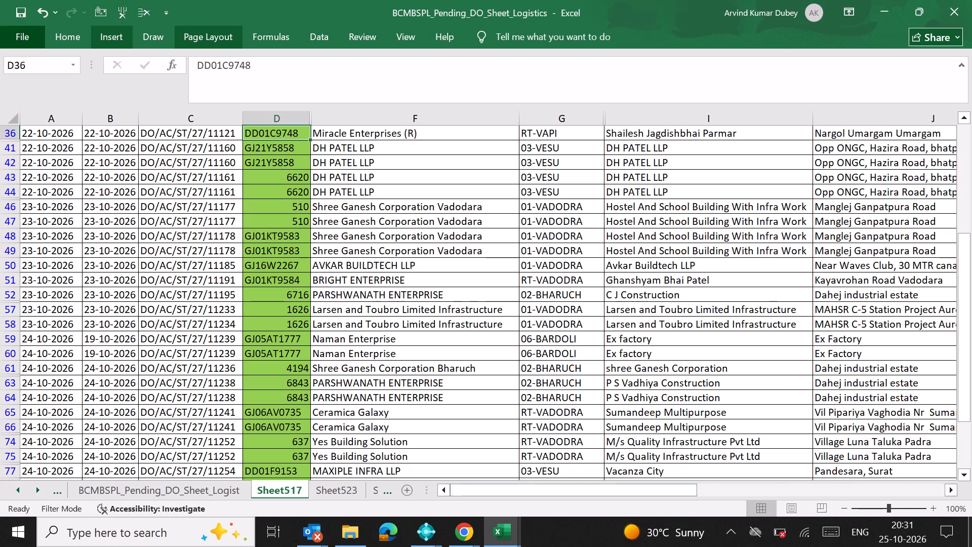
{"action": "left_click", "coordinate": [144, 494]}
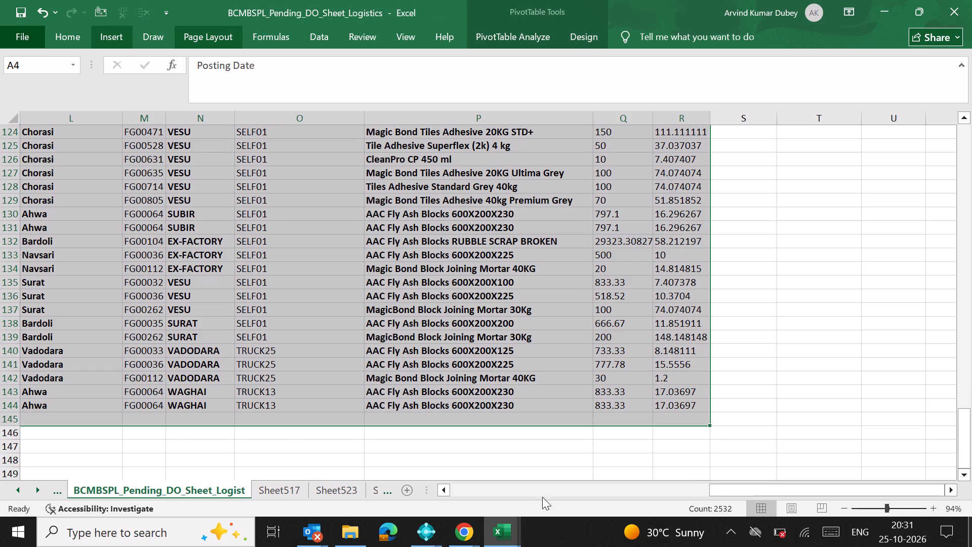
{"action": "left_click_drag", "start_coordinate": [507, 490], "coordinate": [473, 487]}
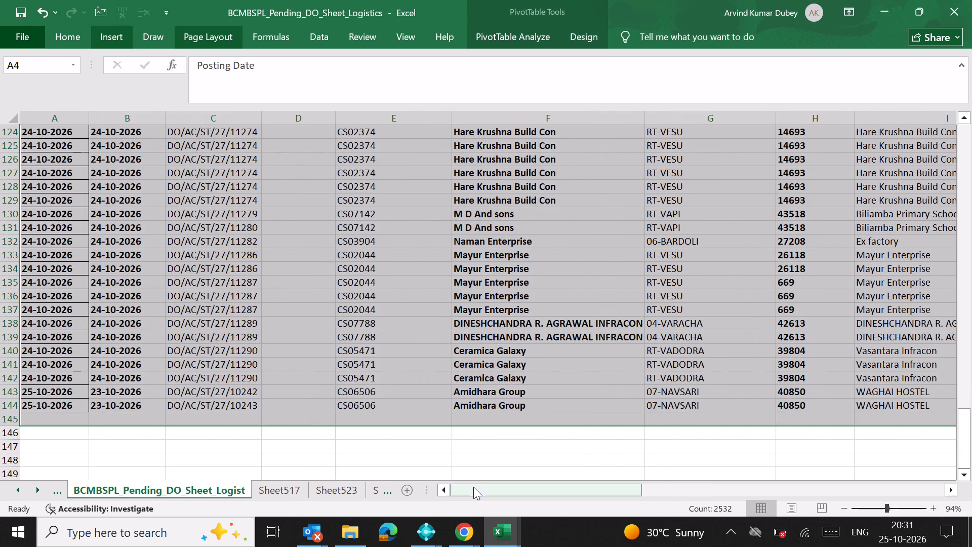
{"action": "left_click", "coordinate": [318, 429]}
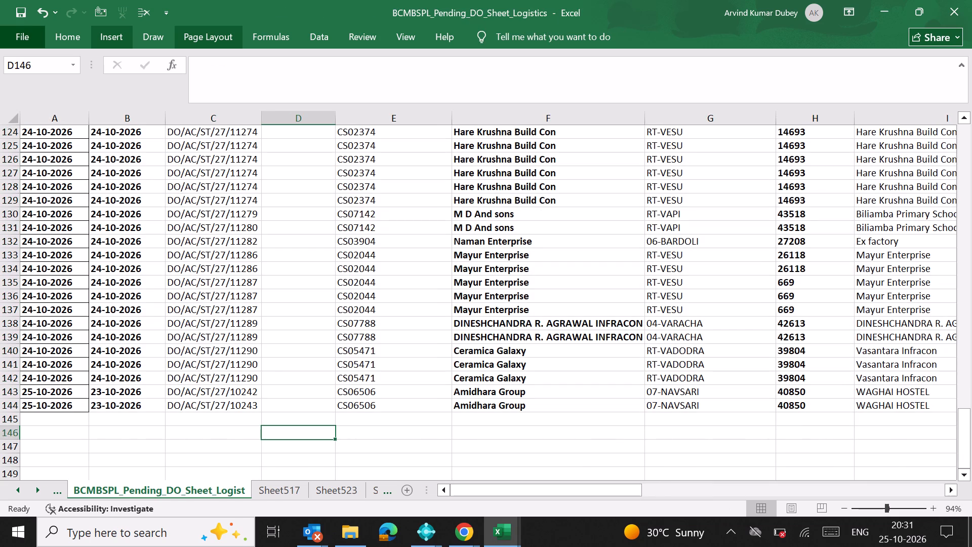
{"action": "left_click", "coordinate": [322, 36]}
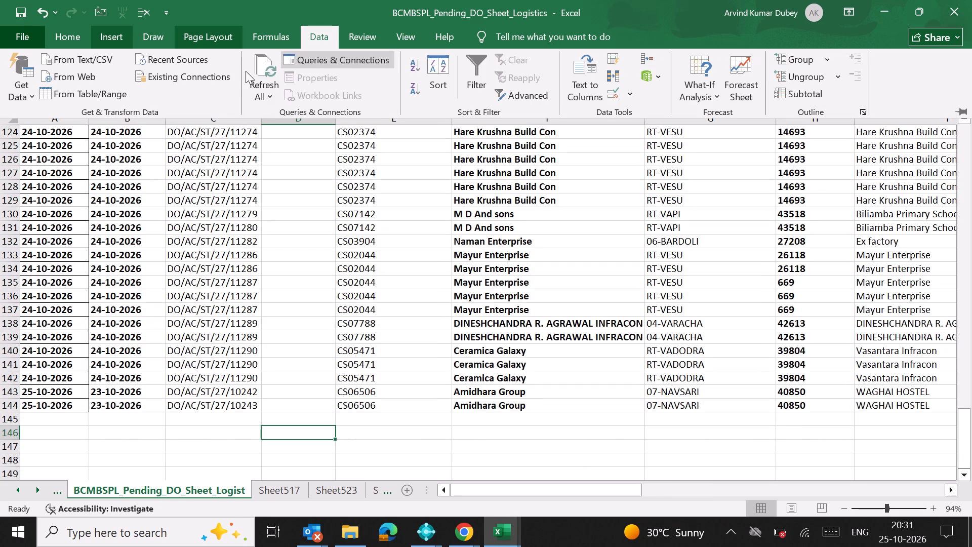
{"action": "left_click", "coordinate": [267, 79]}
{"action": "left_click", "coordinate": [288, 112]}
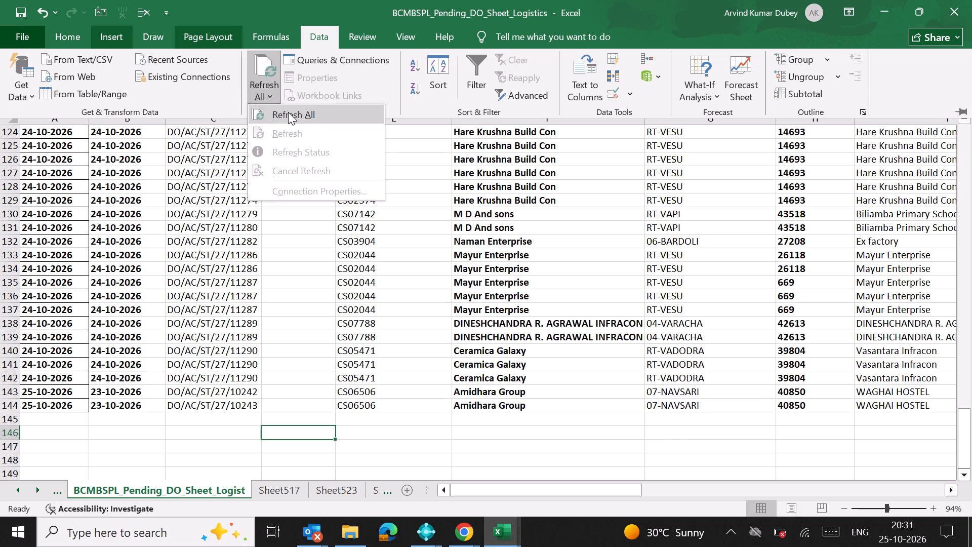
Switch back to Business Central and search the Delivery Orders for "adinat".
{"action": "left_click", "coordinate": [426, 530]}
{"action": "left_click", "coordinate": [476, 482]}
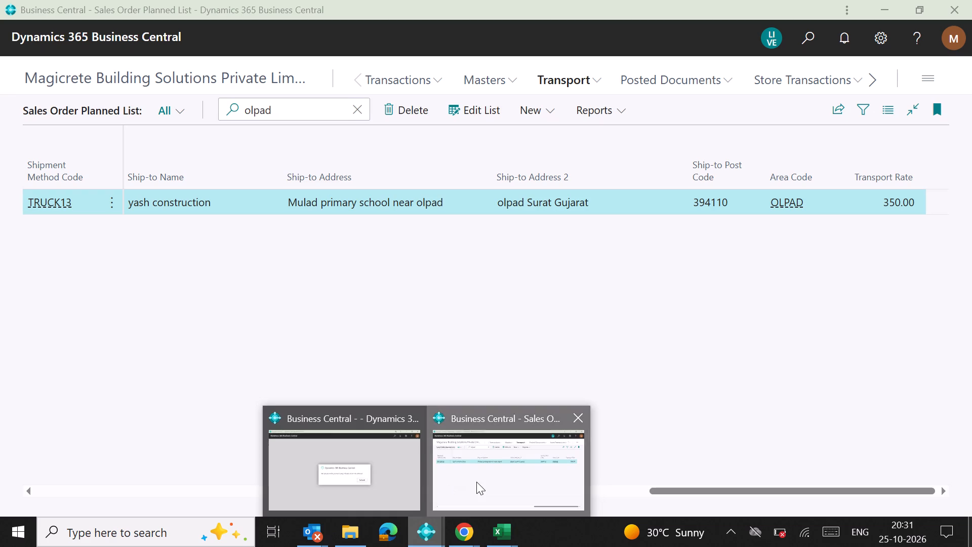
{"action": "left_click", "coordinate": [397, 76]}
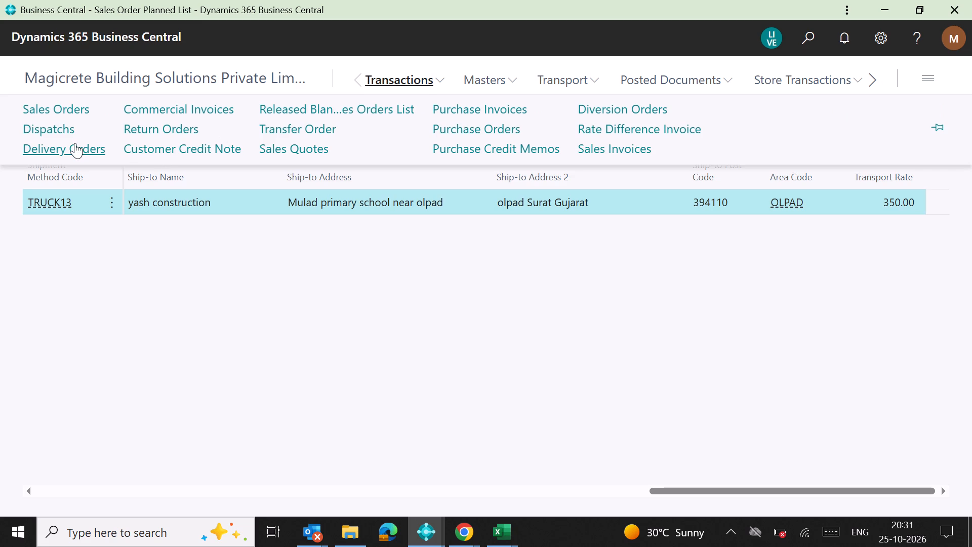
{"action": "left_click", "coordinate": [75, 144]}
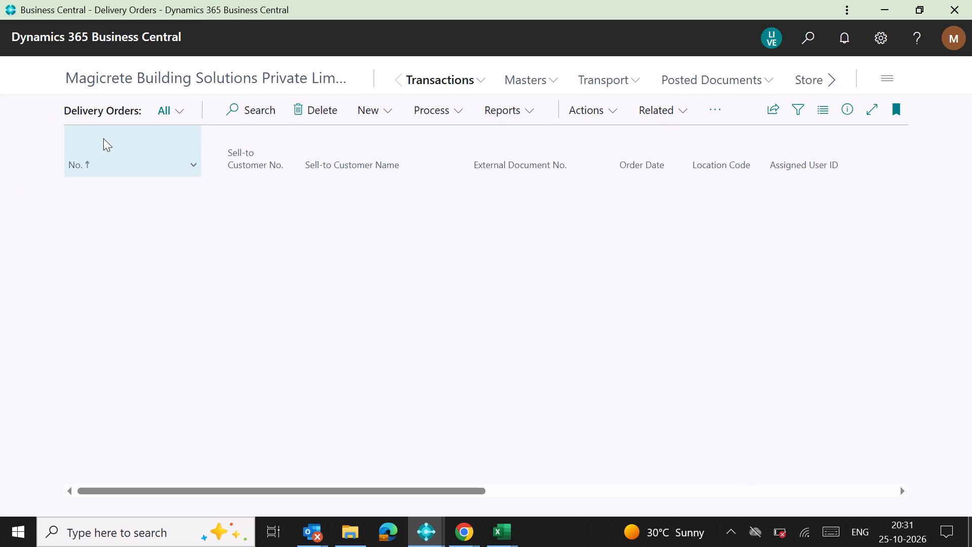
{"action": "left_click", "coordinate": [235, 107]}
{"action": "type", "text": "adinat"}
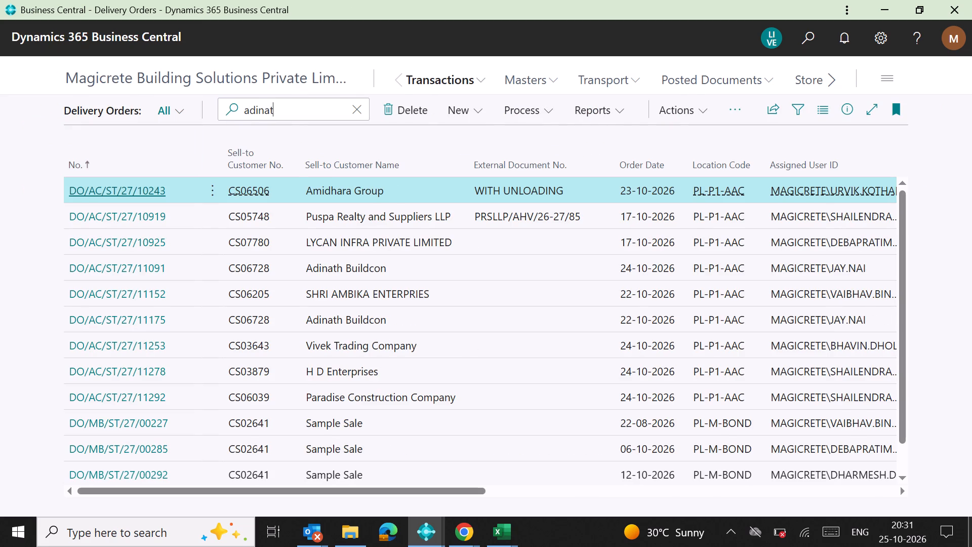
Examine Adinath Buildcon delivery order DO/AC/ST/27/11091 down to its loading details, blanket order and item lines, and return to the list.
{"action": "left_click", "coordinate": [121, 190]}
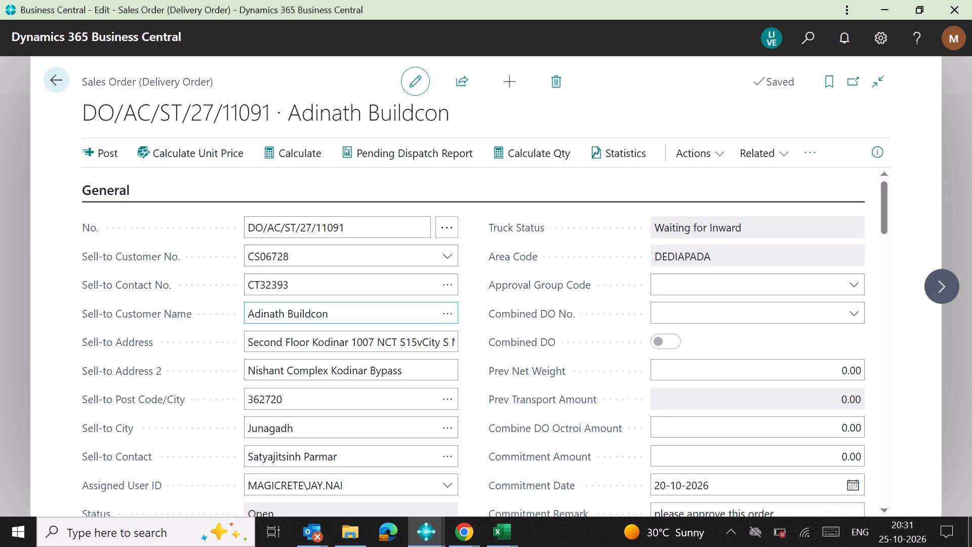
{"action": "double_click", "coordinate": [884, 501]}
{"action": "double_click", "coordinate": [884, 501]}
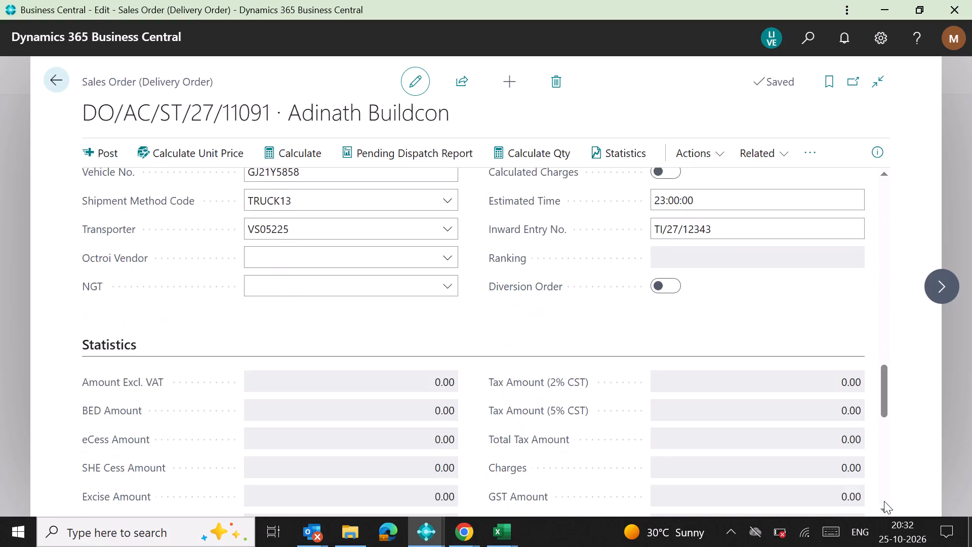
{"action": "left_click", "coordinate": [884, 501]}
{"action": "left_click_drag", "start_coordinate": [884, 501], "coordinate": [884, 506]}
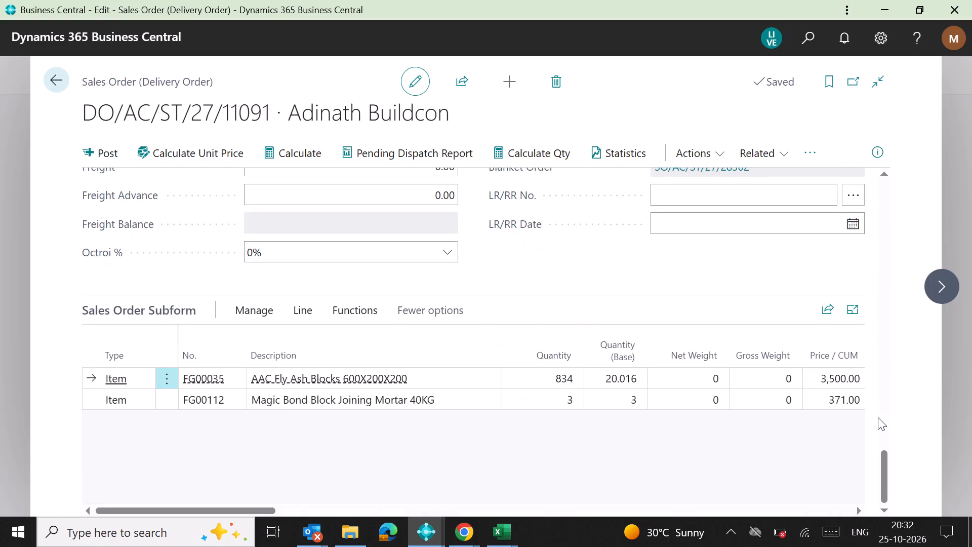
{"action": "left_click", "coordinate": [883, 177]}
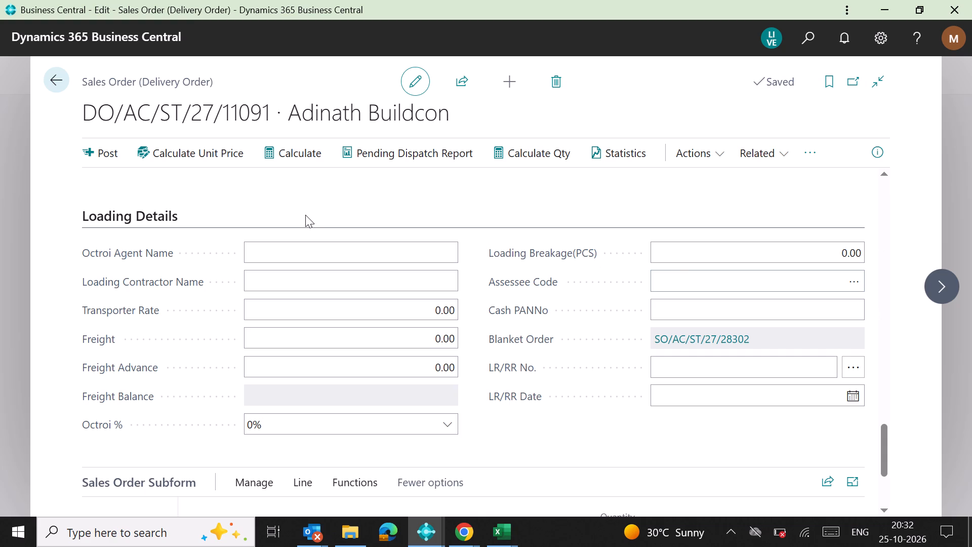
{"action": "left_click", "coordinate": [54, 79]}
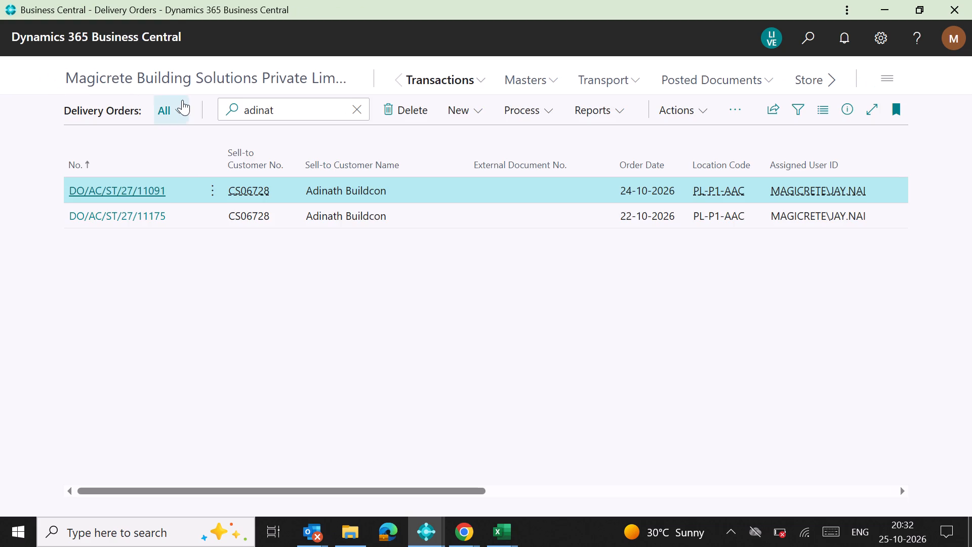
Open the Sales Orders list and search it for 28302.
{"action": "left_click", "coordinate": [431, 82]}
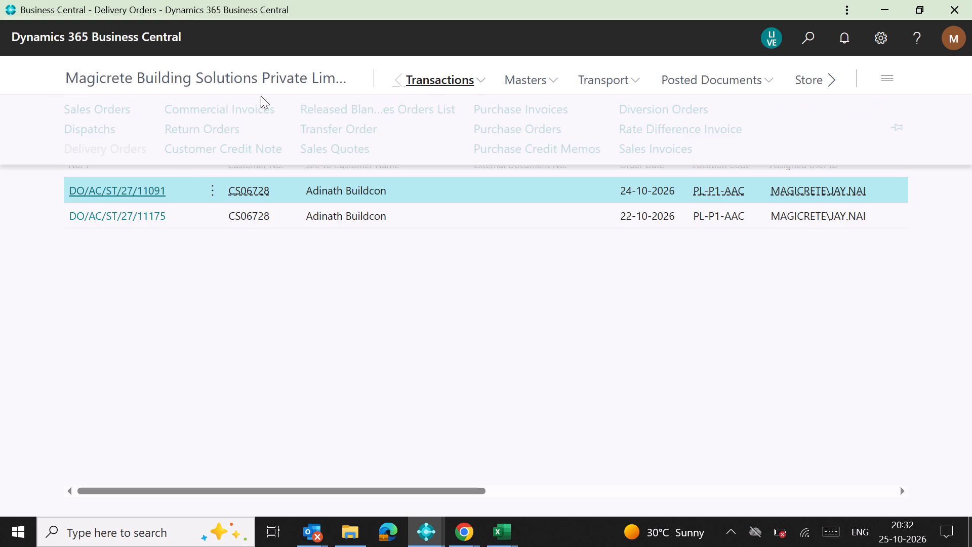
{"action": "left_click", "coordinate": [116, 110]}
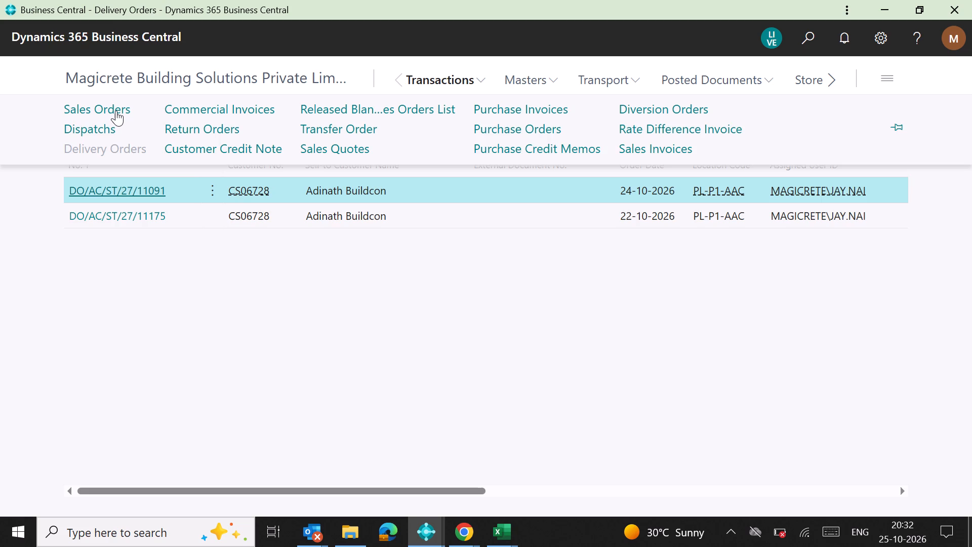
{"action": "left_click", "coordinate": [177, 107]}
{"action": "type", "text": "2830"}
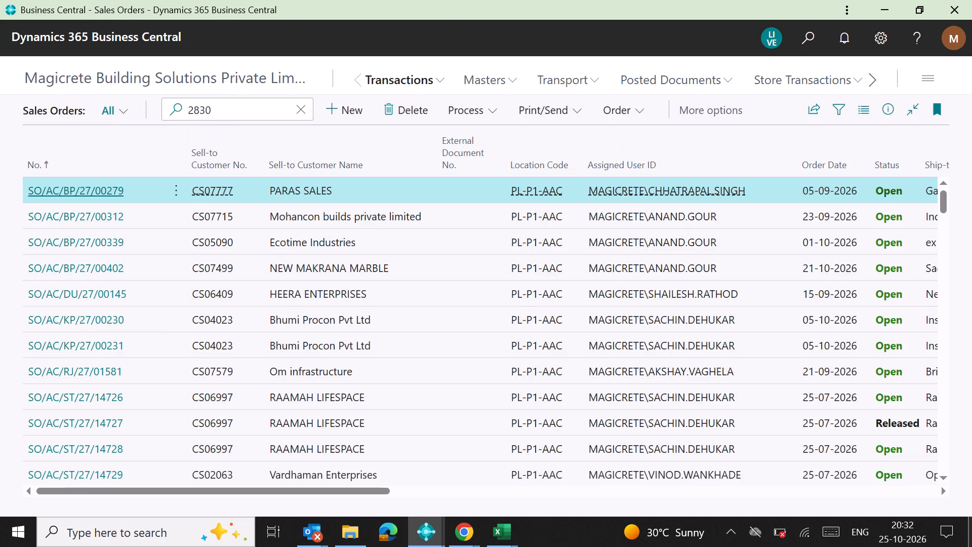
{"action": "key", "text": "2"}
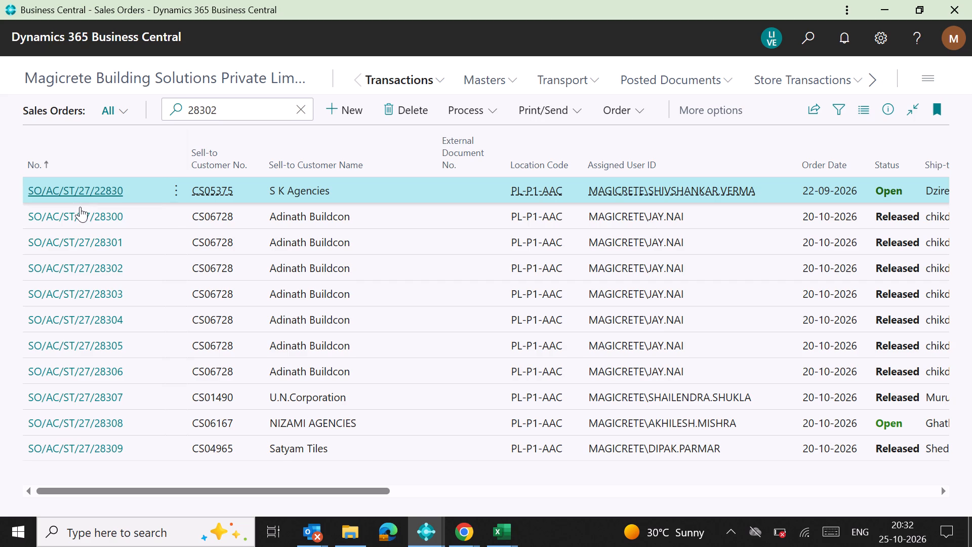
Open Adinath Buildcon's order SO/AC/ST/27/28302 and examine the ordered, outstanding, shipped and invoiced quantities and prices of its item lines.
{"action": "left_click", "coordinate": [74, 199]}
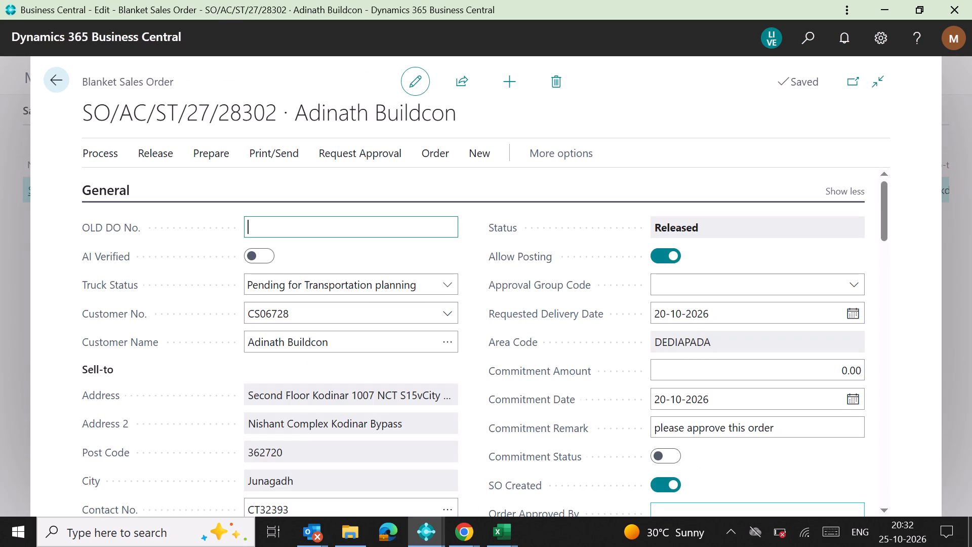
{"action": "left_click", "coordinate": [884, 511]}
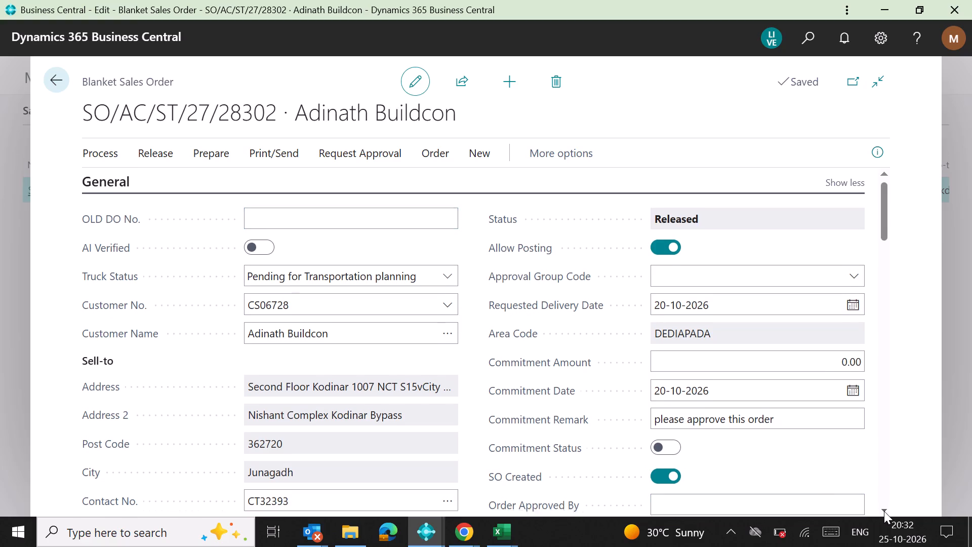
{"action": "left_click", "coordinate": [884, 511]}
{"action": "left_click", "coordinate": [884, 511]}
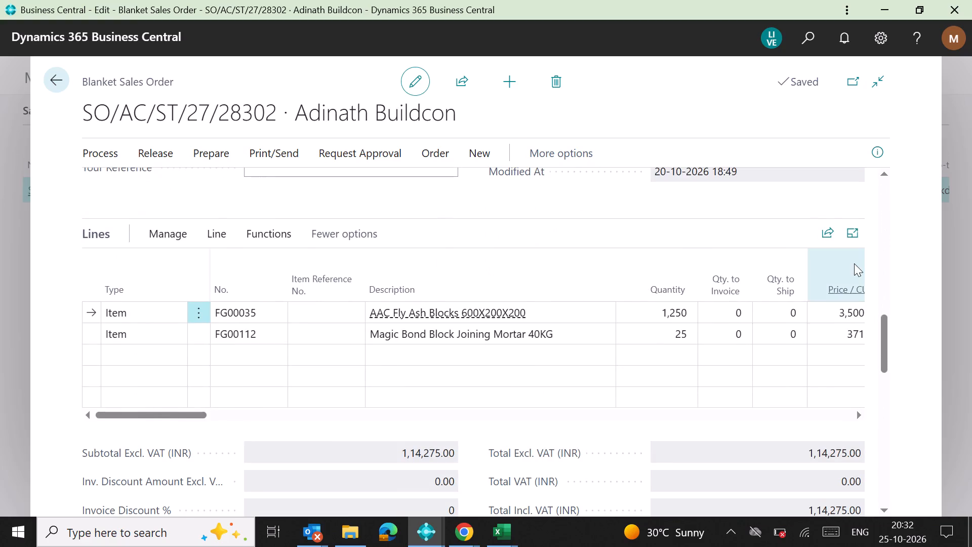
{"action": "left_click", "coordinate": [859, 414]}
{"action": "double_click", "coordinate": [859, 414]}
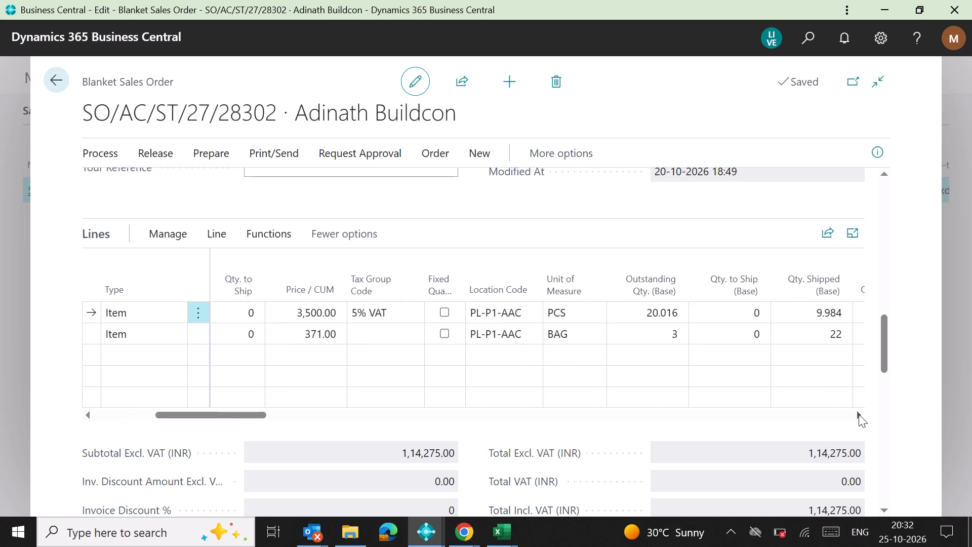
{"action": "triple_click", "coordinate": [859, 414]}
{"action": "left_click", "coordinate": [859, 414]}
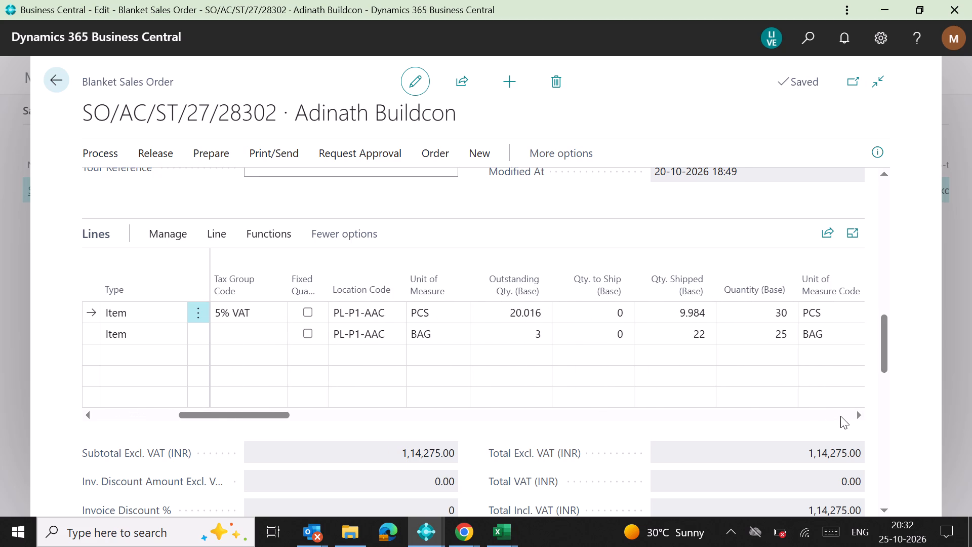
{"action": "double_click", "coordinate": [852, 415]}
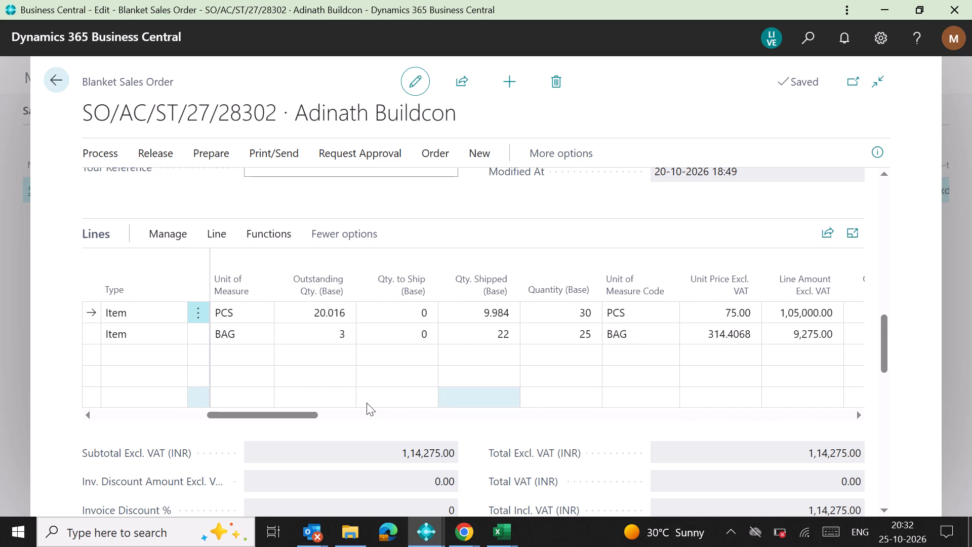
{"action": "left_click_drag", "start_coordinate": [147, 414], "coordinate": [121, 411]}
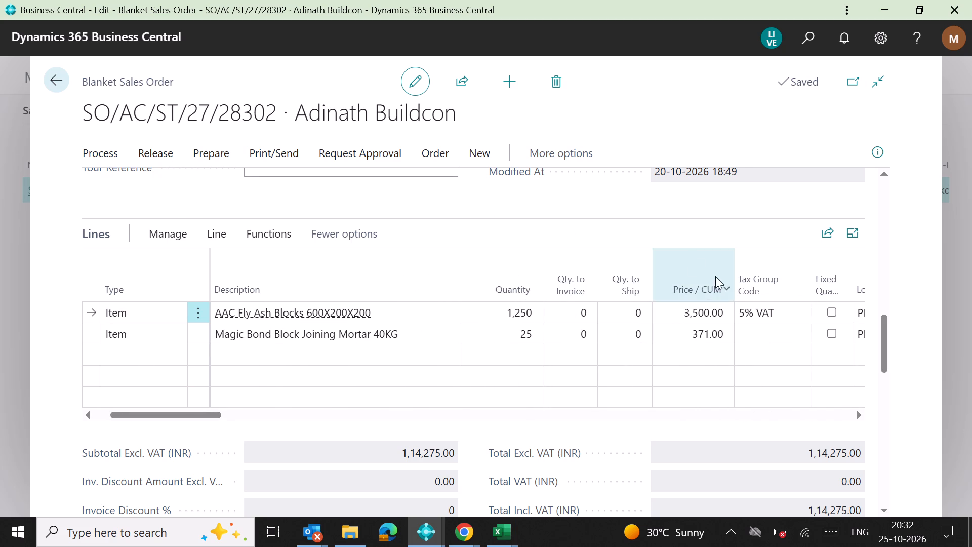
{"action": "left_click", "coordinate": [856, 416]}
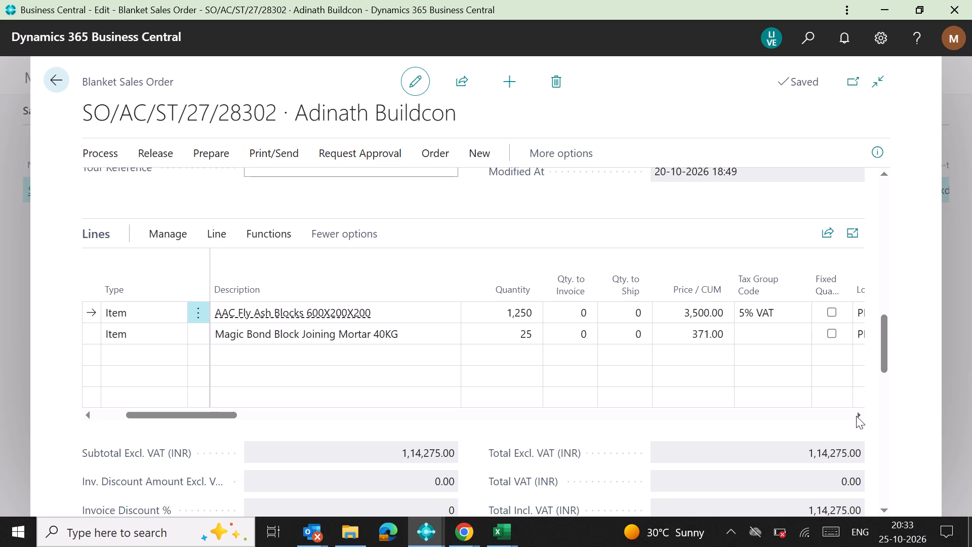
{"action": "left_click", "coordinate": [856, 416]}
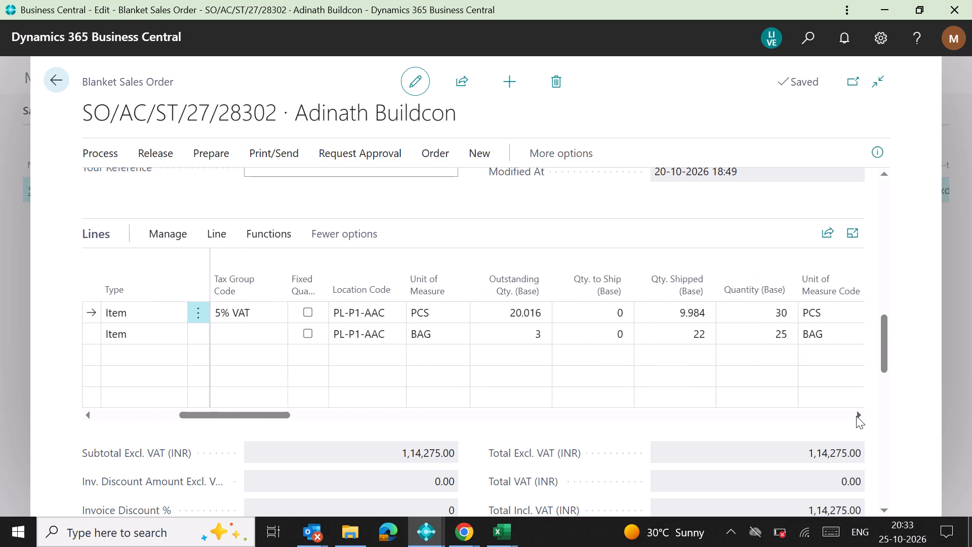
{"action": "left_click", "coordinate": [856, 416]}
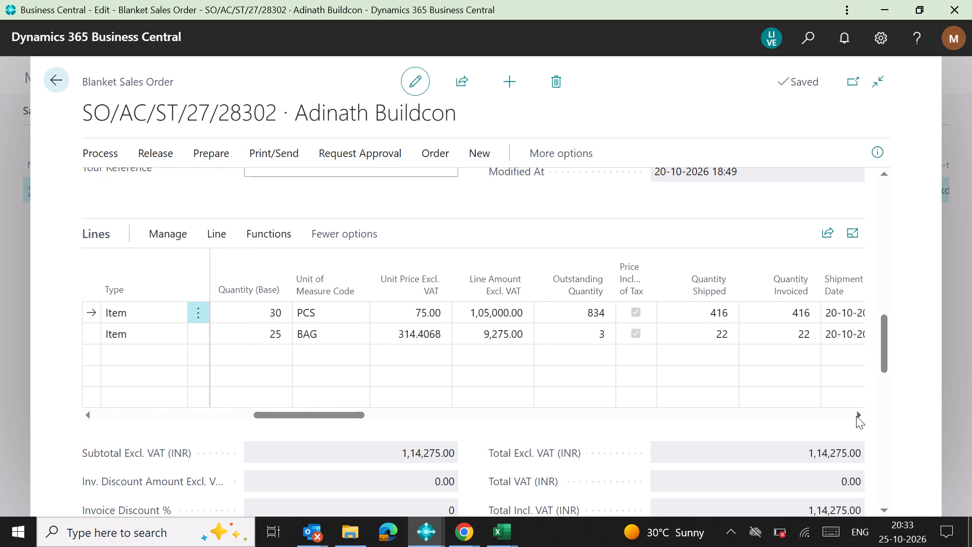
{"action": "left_click", "coordinate": [856, 416]}
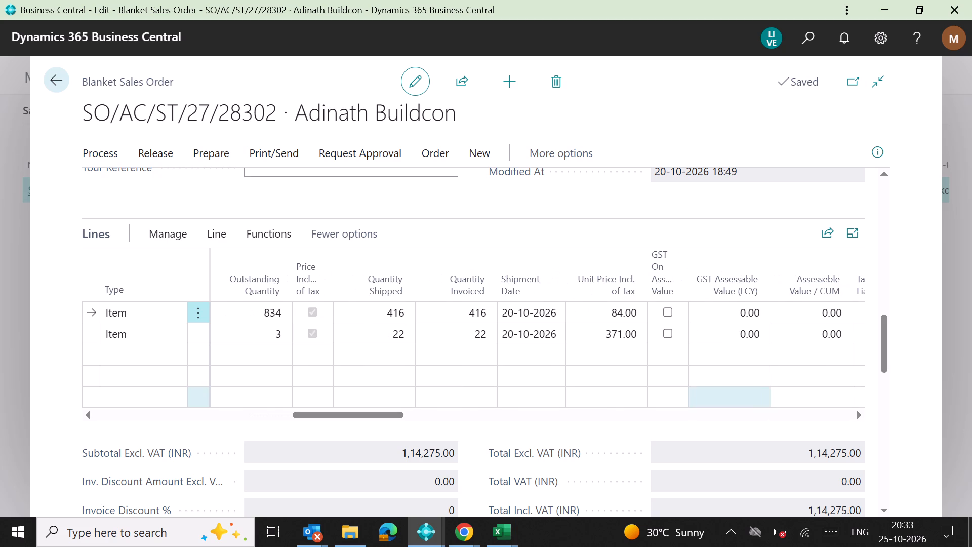
{"action": "double_click", "coordinate": [126, 416]}
{"action": "left_click_drag", "start_coordinate": [126, 416], "coordinate": [121, 416]}
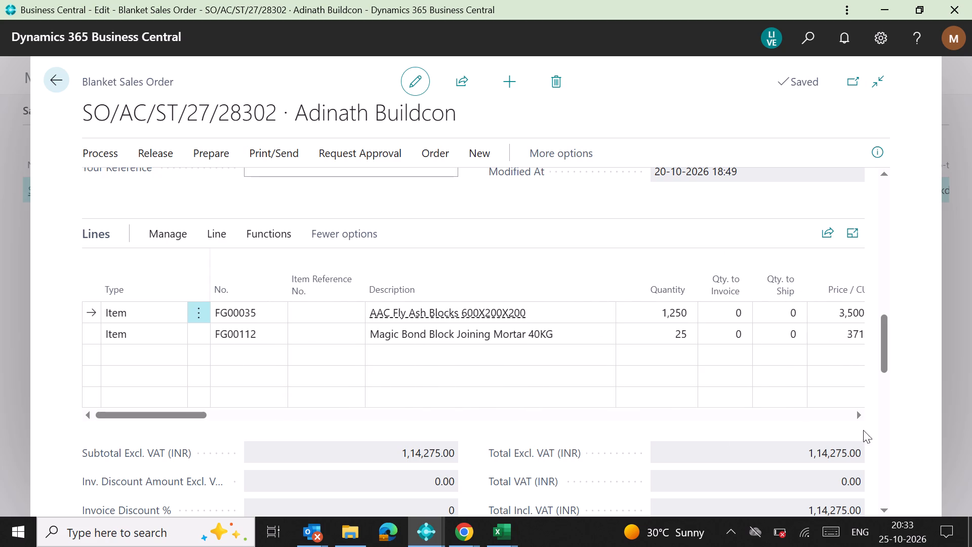
{"action": "left_click", "coordinate": [856, 418]}
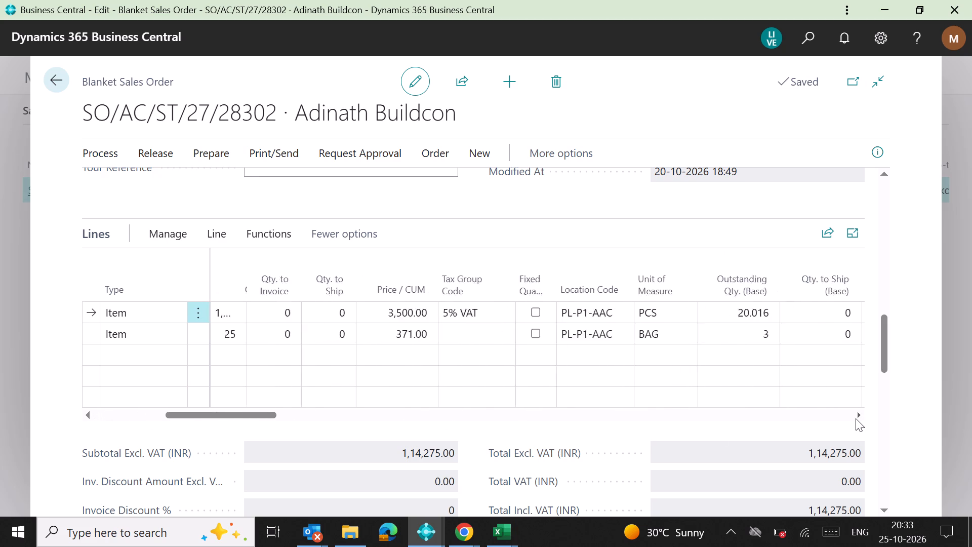
{"action": "triple_click", "coordinate": [856, 418]}
{"action": "left_click", "coordinate": [856, 418]}
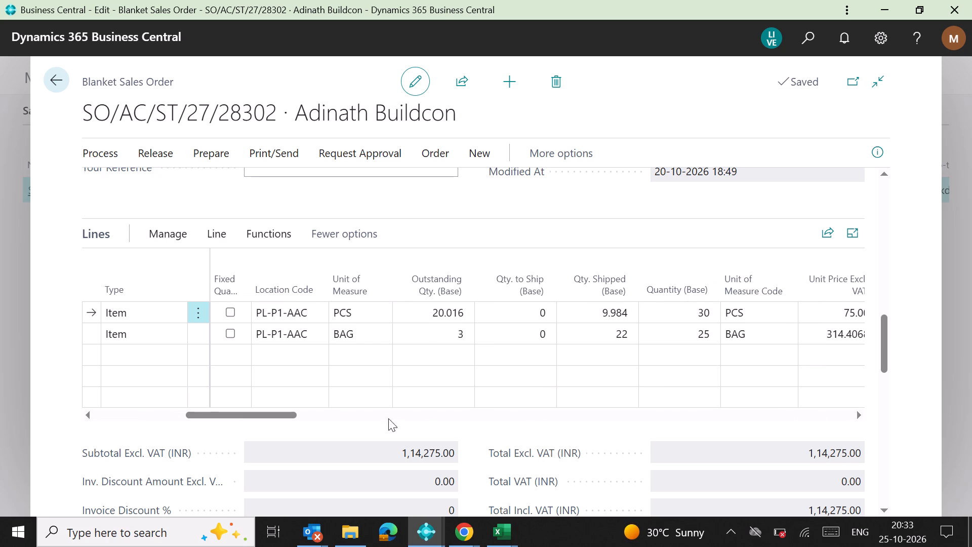
{"action": "left_click", "coordinate": [178, 415]}
{"action": "left_click_drag", "start_coordinate": [178, 415], "coordinate": [157, 413]}
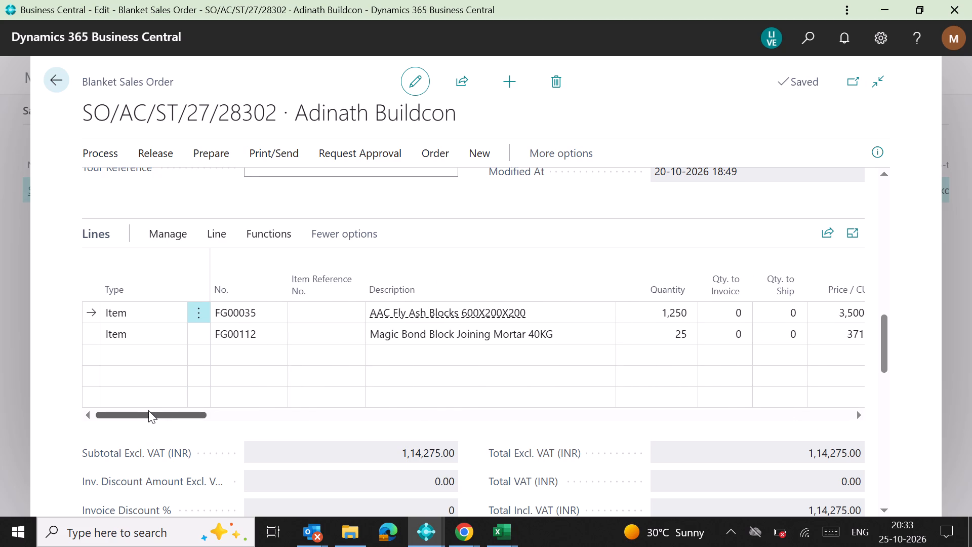
{"action": "left_click", "coordinate": [160, 157]}
{"action": "left_click", "coordinate": [193, 188]}
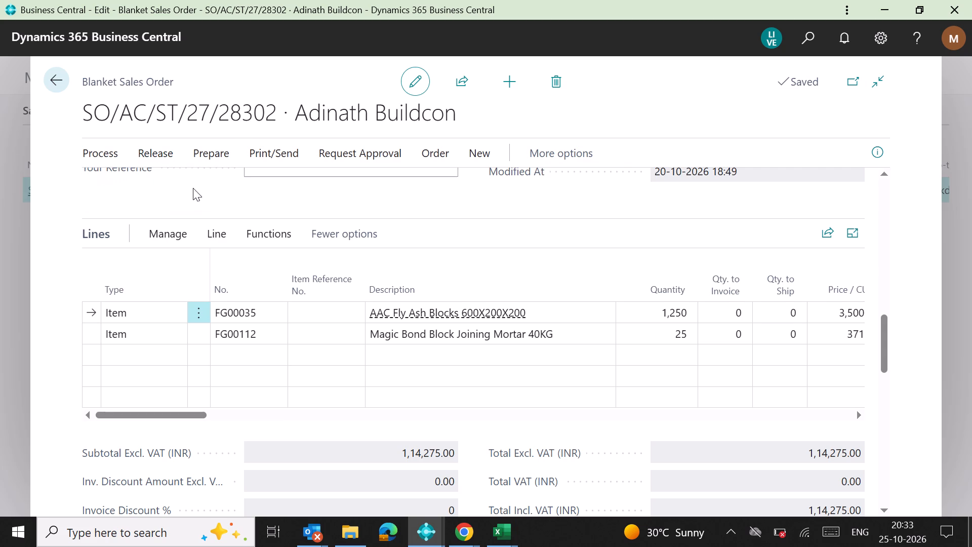
{"action": "triple_click", "coordinate": [665, 312]}
{"action": "key", "text": "1"}
{"action": "type", "text": "500"}
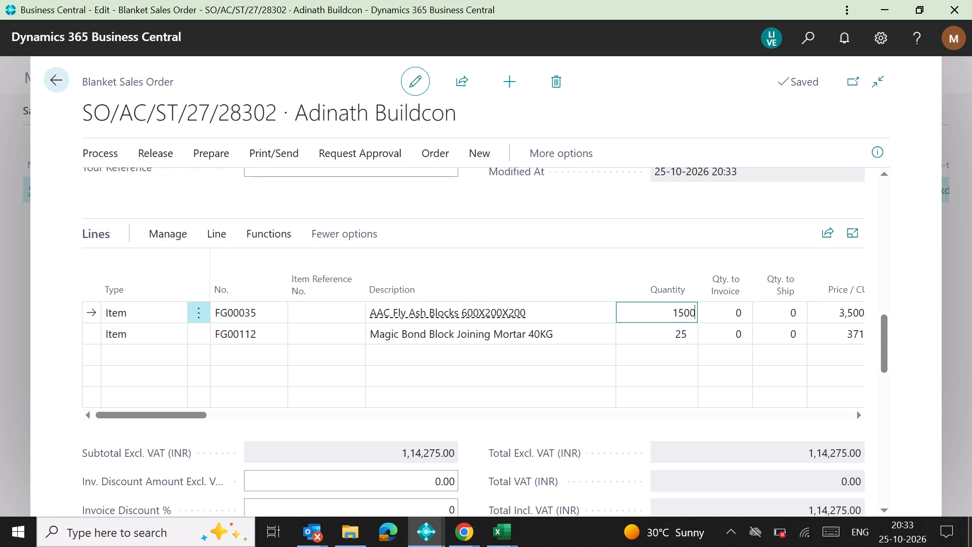
Send blanket order SO/AC/ST/27/28302 for approval and return to the Sales Orders list.
{"action": "left_click", "coordinate": [353, 151]}
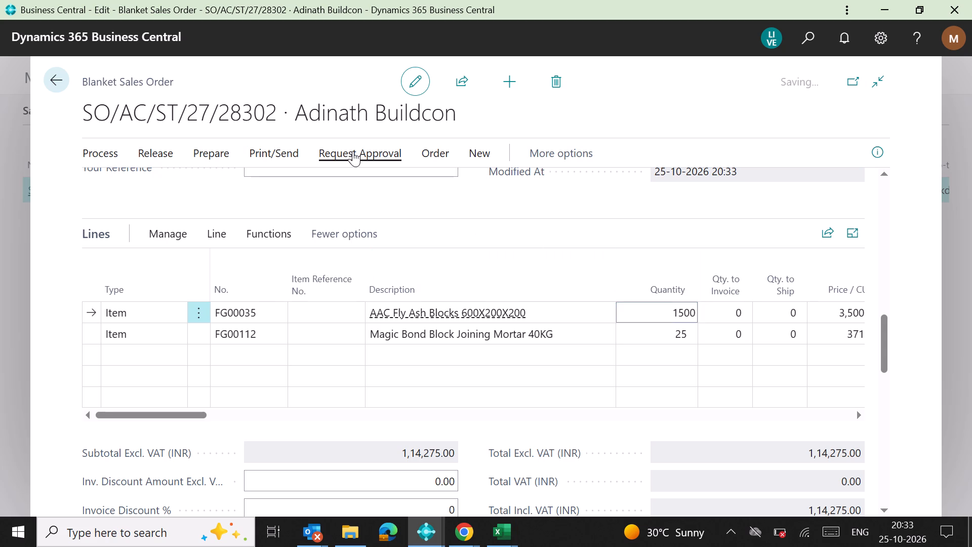
{"action": "left_click", "coordinate": [196, 183]}
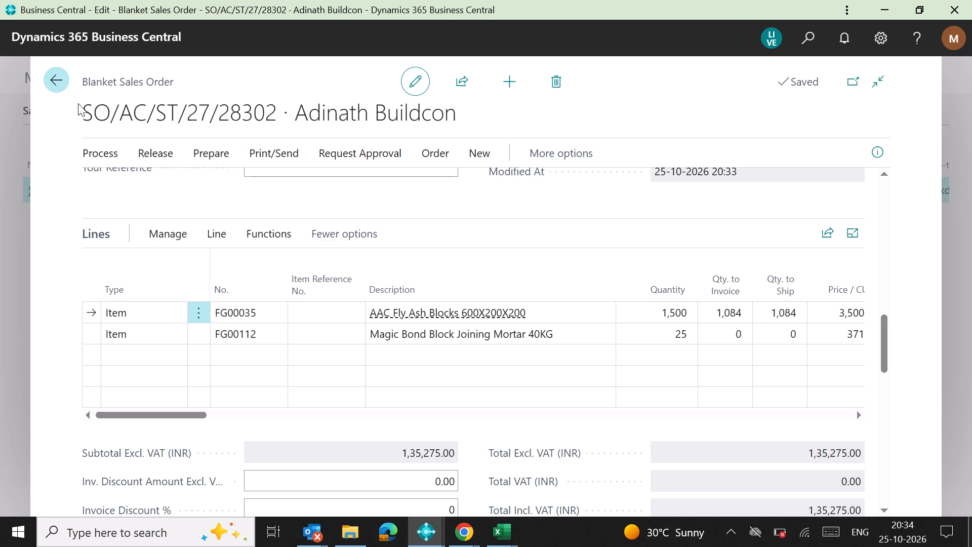
{"action": "left_click", "coordinate": [59, 85]}
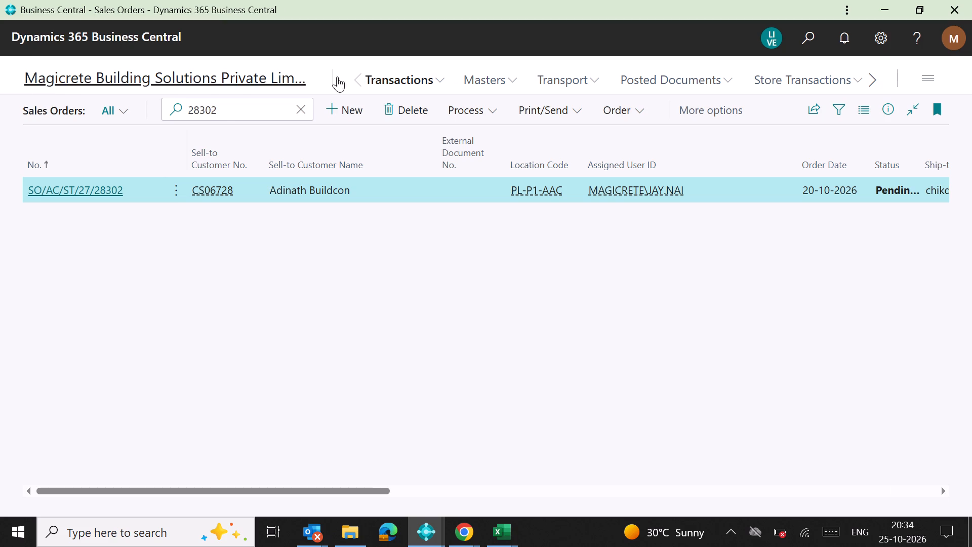
Open the Sales Order Planned List from the transport section.
{"action": "left_click", "coordinate": [574, 77]}
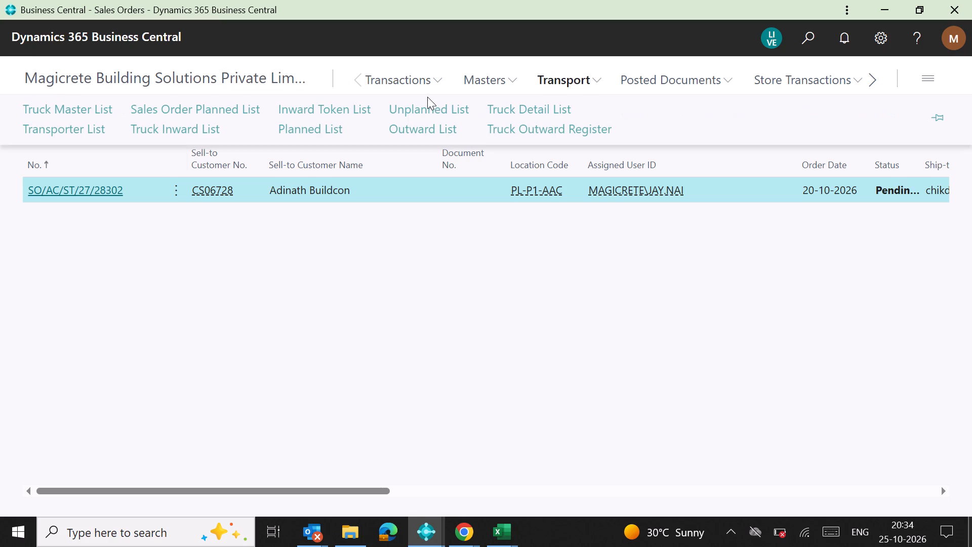
{"action": "left_click", "coordinate": [200, 114]}
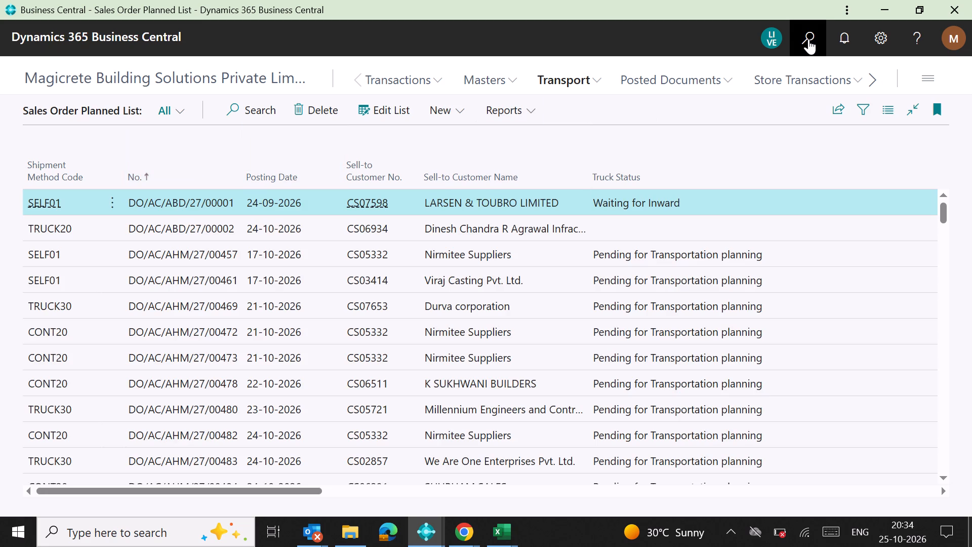
Search for the Transport Rate Difference page and add an entry for DO/AC/ST/27/11133, found among the planned orders with "olpad".
{"action": "left_click", "coordinate": [808, 38]}
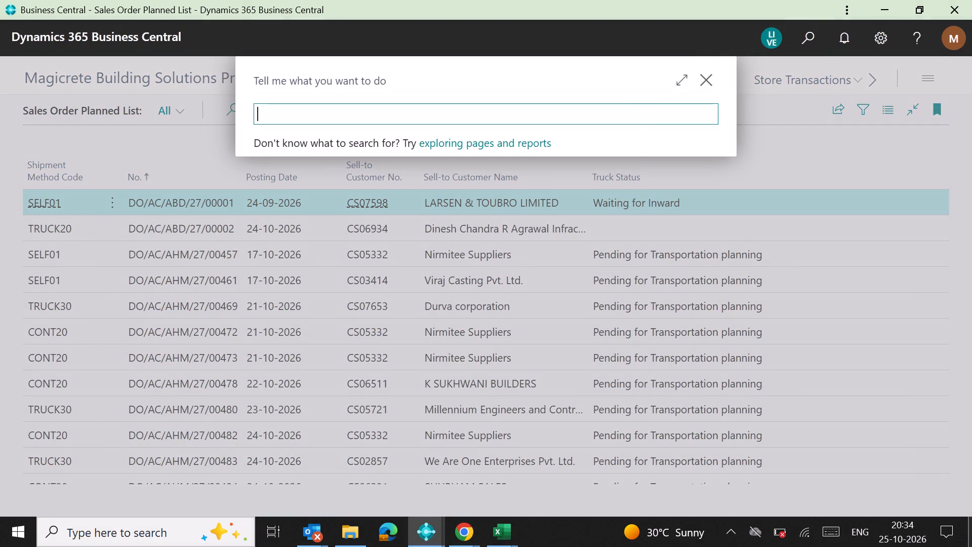
{"action": "left_click", "coordinate": [639, 111]}
{"action": "type", "text": "rate di"}
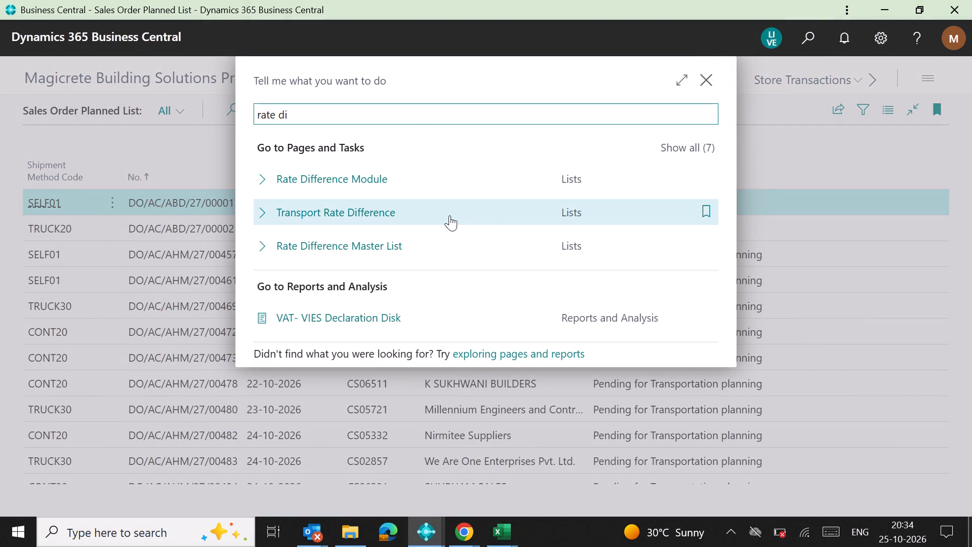
{"action": "left_click", "coordinate": [450, 215]}
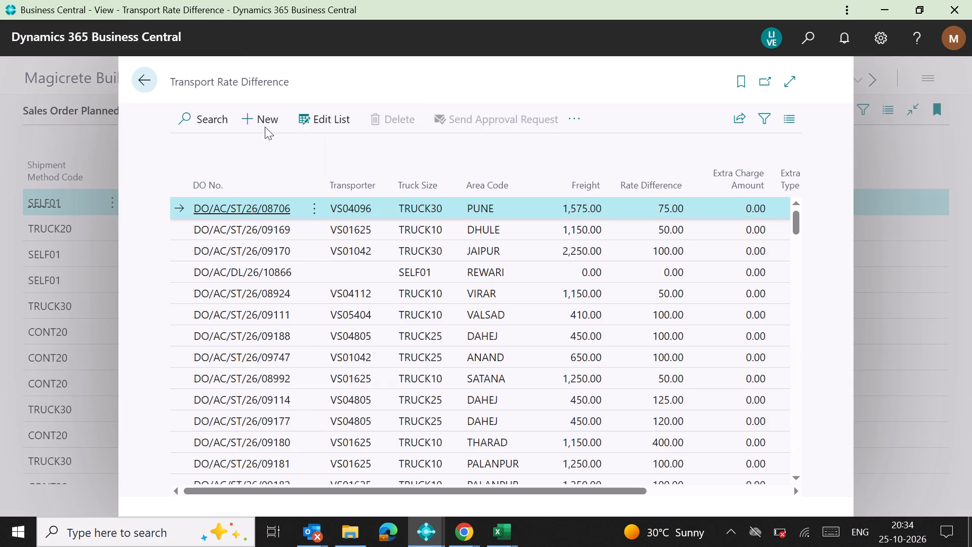
{"action": "left_click", "coordinate": [258, 118]}
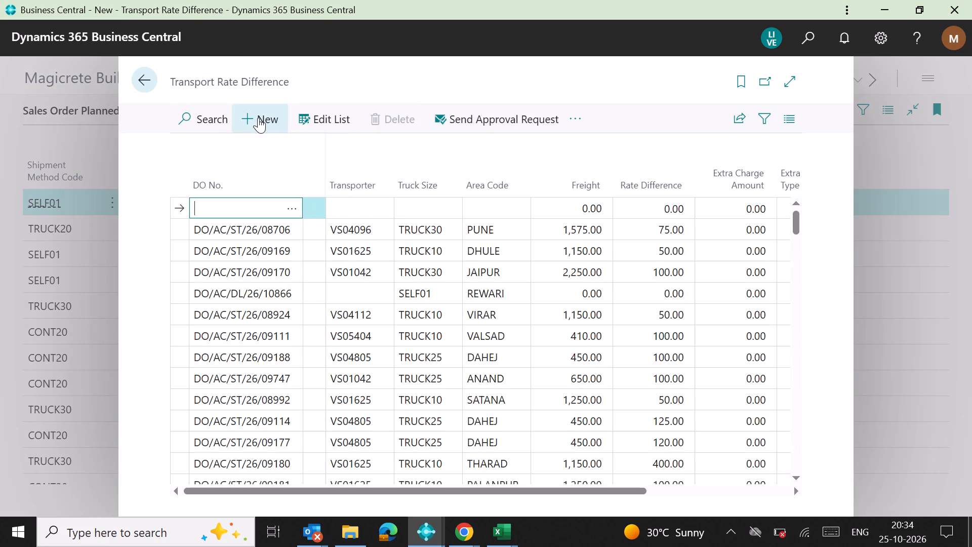
{"action": "left_click", "coordinate": [290, 209]}
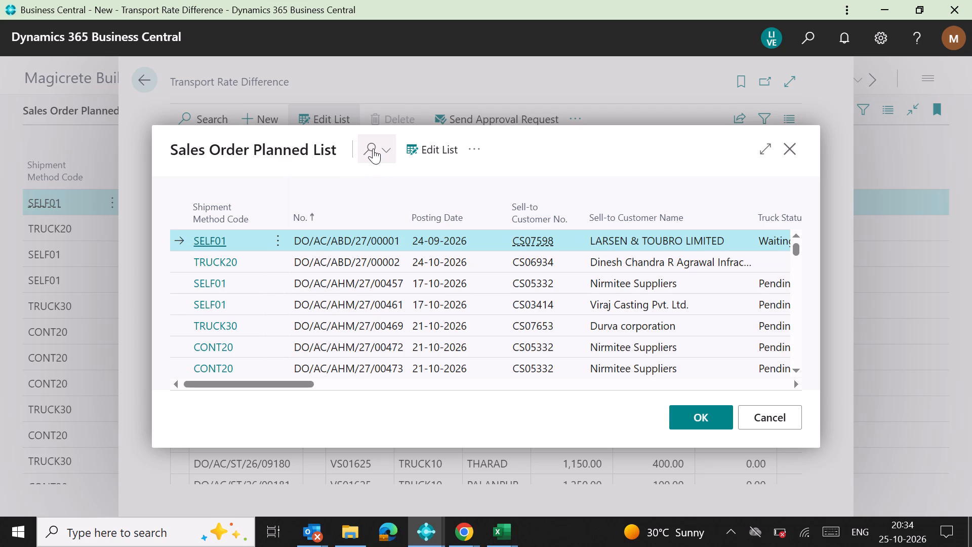
{"action": "left_click", "coordinate": [373, 148]}
{"action": "type", "text": "olpad"}
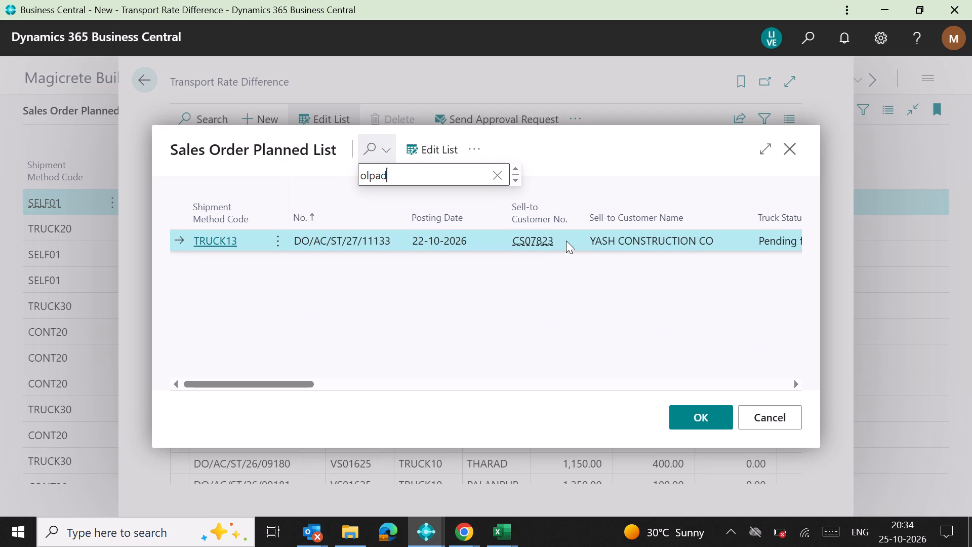
{"action": "left_click", "coordinate": [605, 238]}
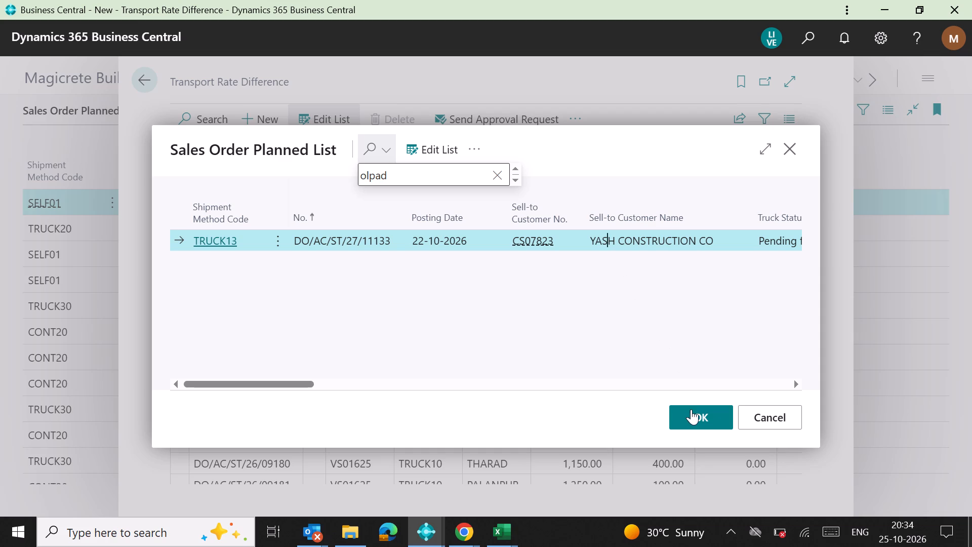
{"action": "left_click", "coordinate": [691, 409]}
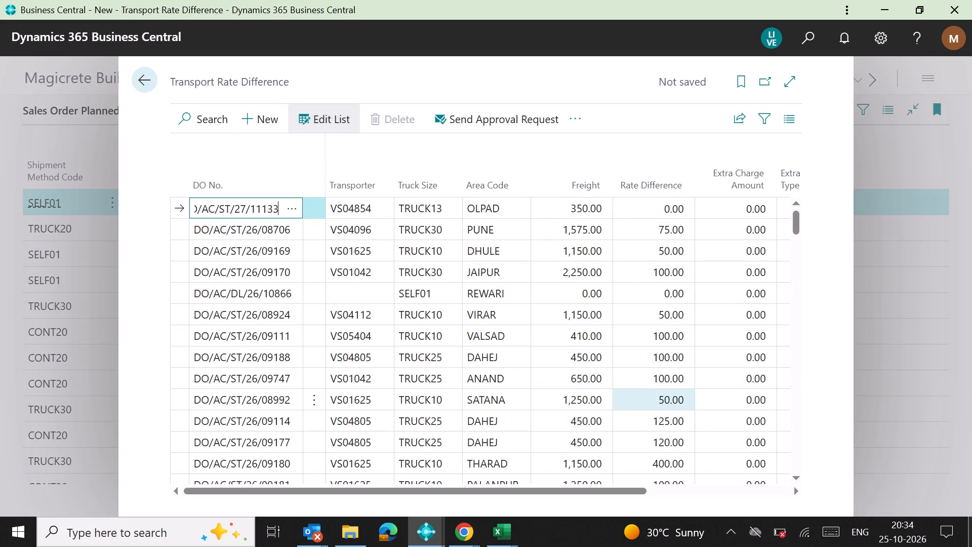
Set the rate difference of the new DO/AC/ST/27/11133 entry to 20.
{"action": "triple_click", "coordinate": [650, 209]}
{"action": "left_click", "coordinate": [650, 209]}
{"action": "type", "text": "20"}
{"action": "key", "text": "Right"}
{"action": "key", "text": "Right"}
{"action": "key", "text": "Right"}
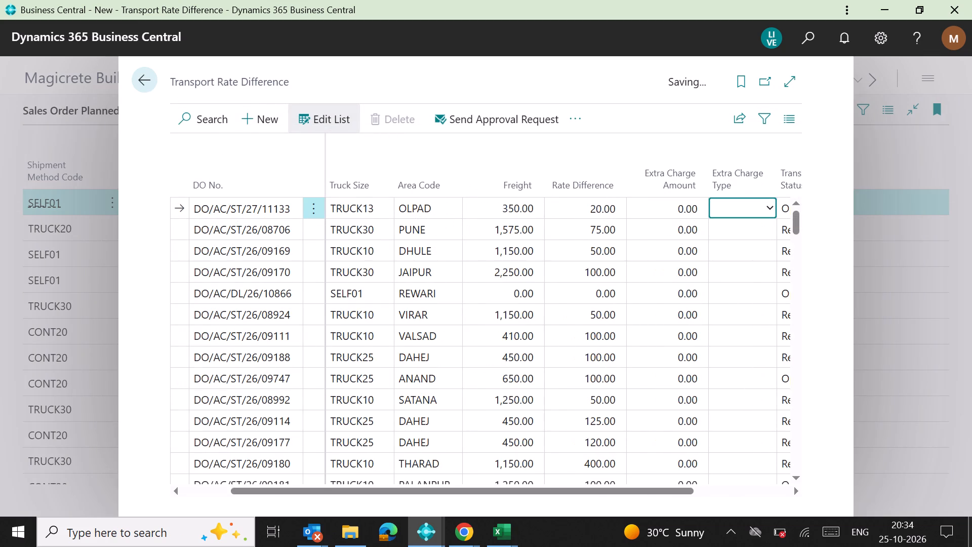
{"action": "key", "text": "Right"}
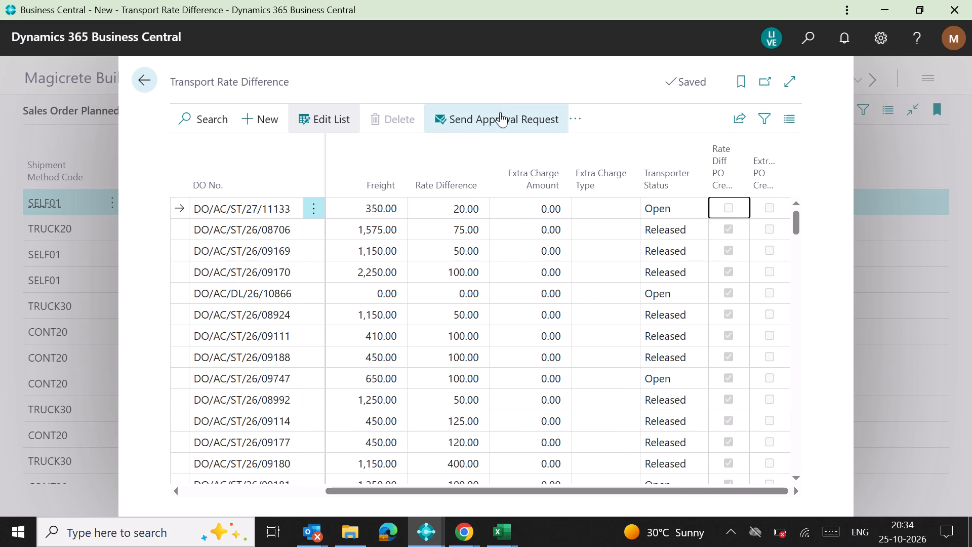
Send the approval request for the DO/AC/ST/27/11133 rate difference and check its entry at the end of the list.
{"action": "left_click", "coordinate": [498, 115]}
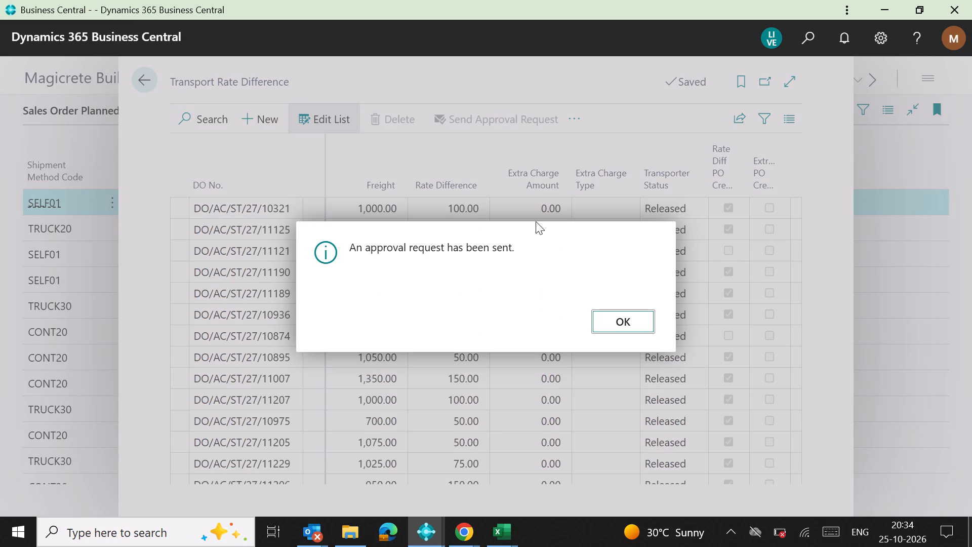
{"action": "left_click", "coordinate": [600, 321]}
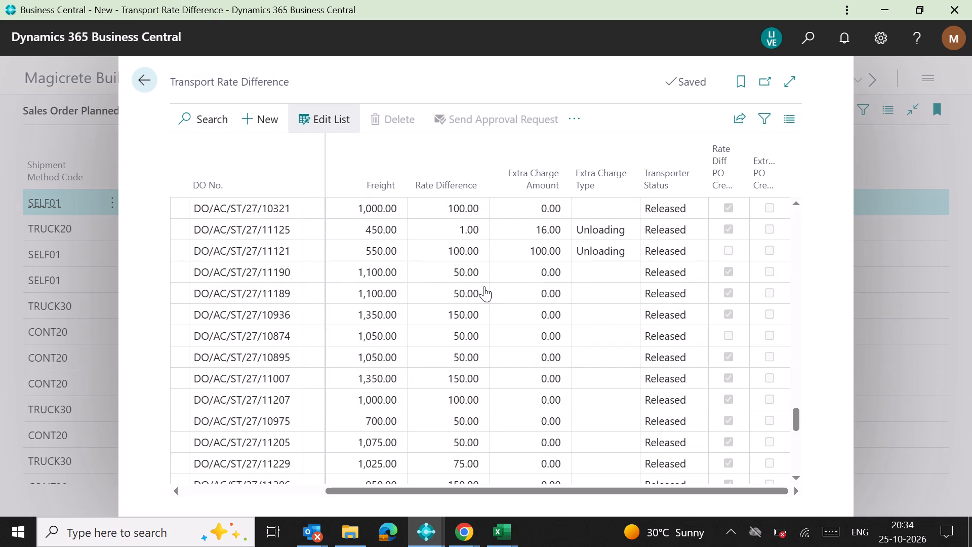
{"action": "triple_click", "coordinate": [796, 467]}
{"action": "double_click", "coordinate": [796, 467]}
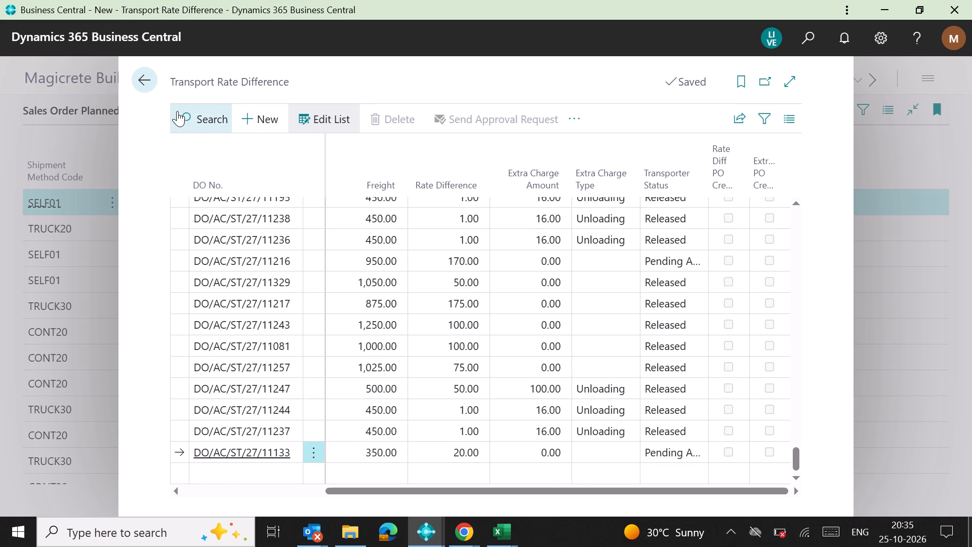
Close the Transport Rate Difference page and search the Sales Order Planned List for "olpa".
{"action": "left_click", "coordinate": [144, 80]}
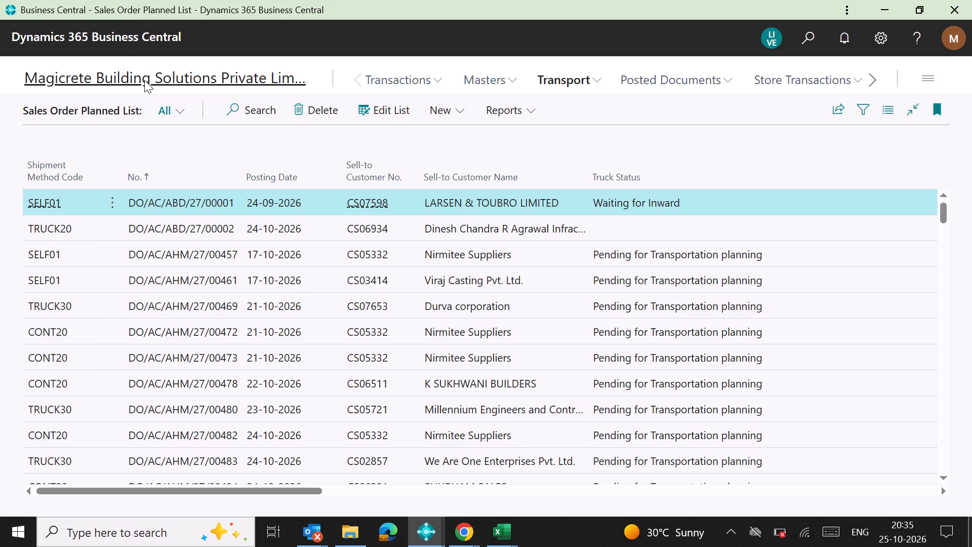
{"action": "left_click", "coordinate": [235, 107]}
{"action": "type", "text": "olpa"}
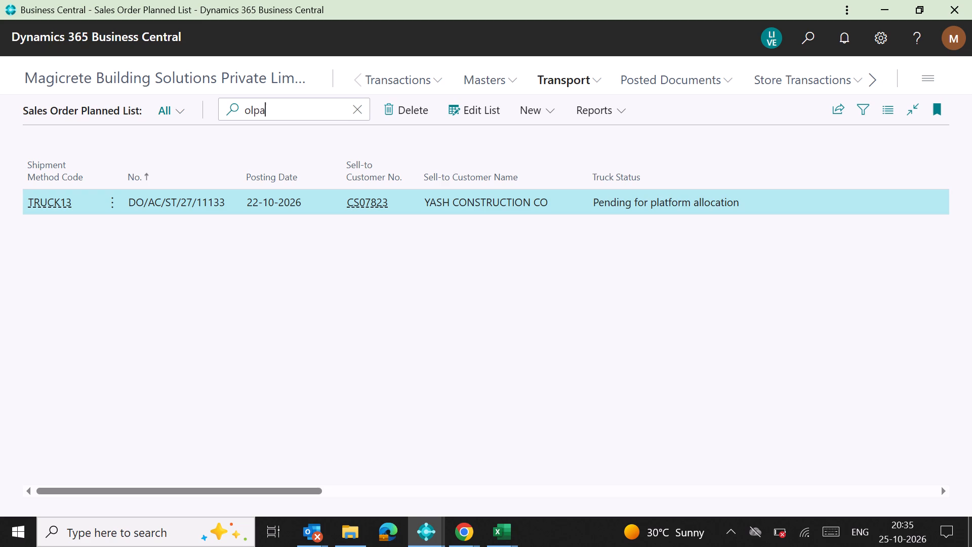
{"action": "key", "text": "space"}
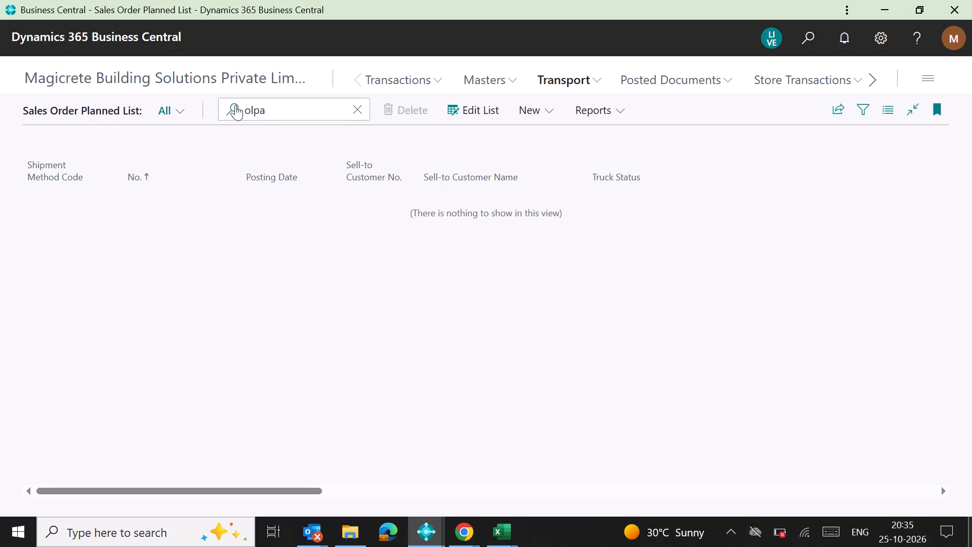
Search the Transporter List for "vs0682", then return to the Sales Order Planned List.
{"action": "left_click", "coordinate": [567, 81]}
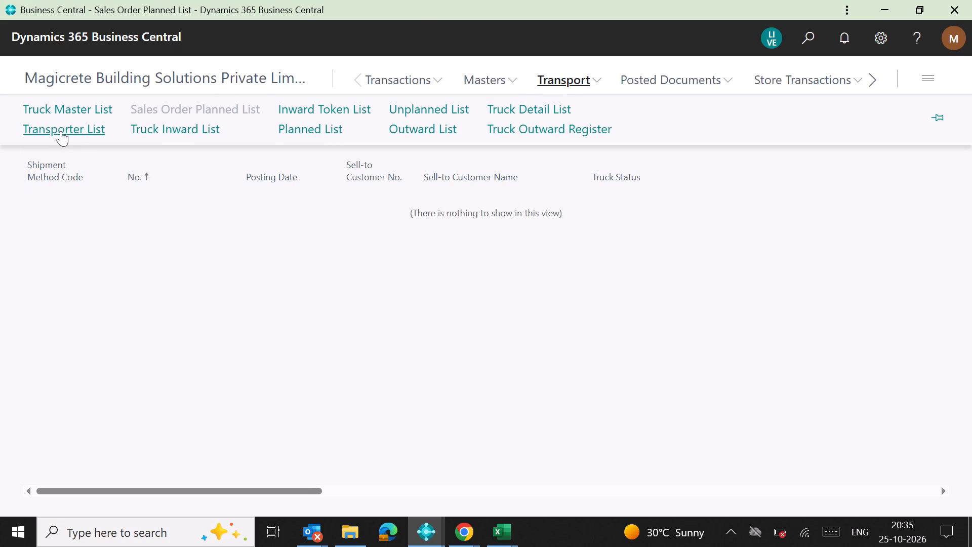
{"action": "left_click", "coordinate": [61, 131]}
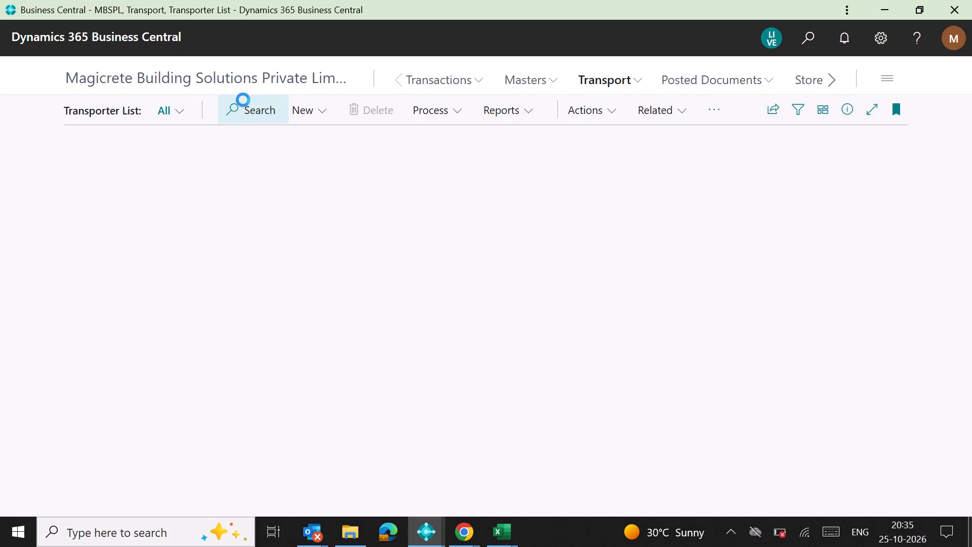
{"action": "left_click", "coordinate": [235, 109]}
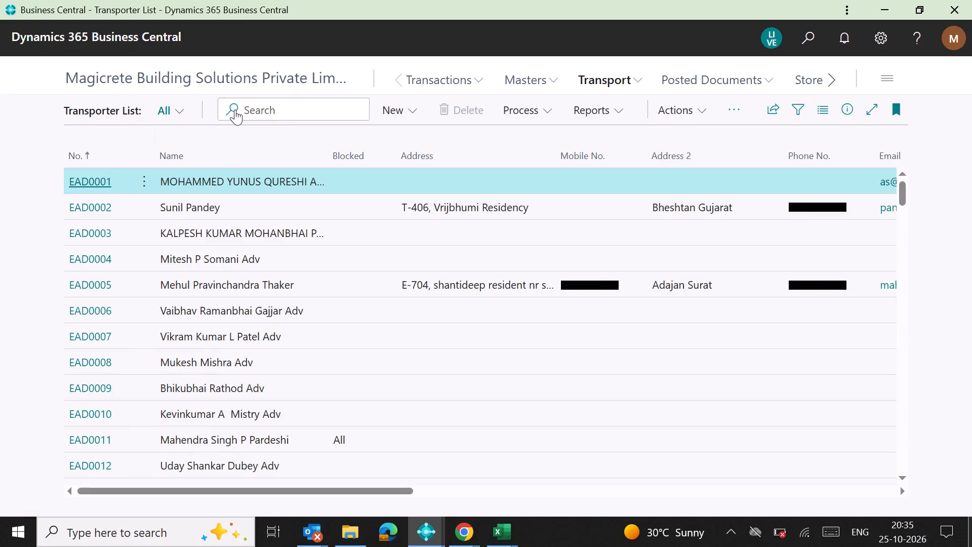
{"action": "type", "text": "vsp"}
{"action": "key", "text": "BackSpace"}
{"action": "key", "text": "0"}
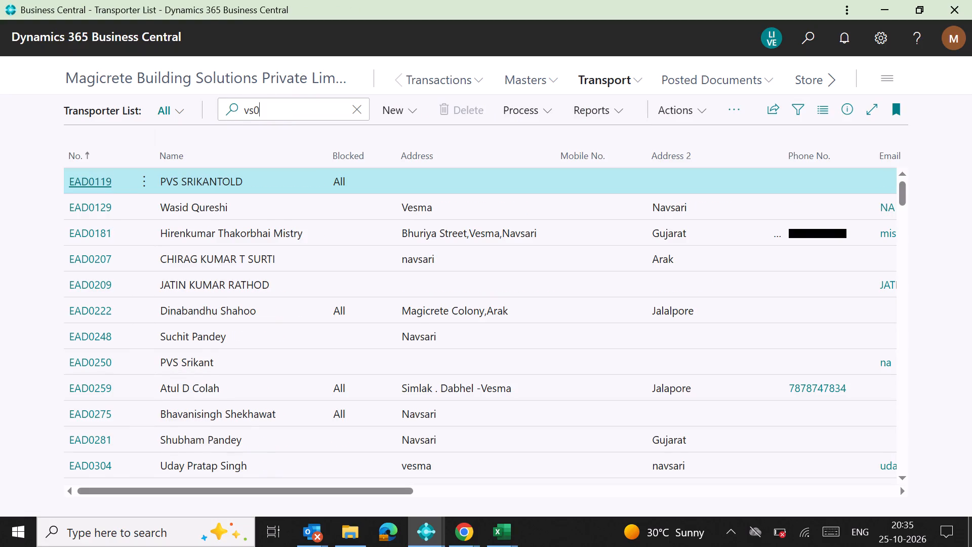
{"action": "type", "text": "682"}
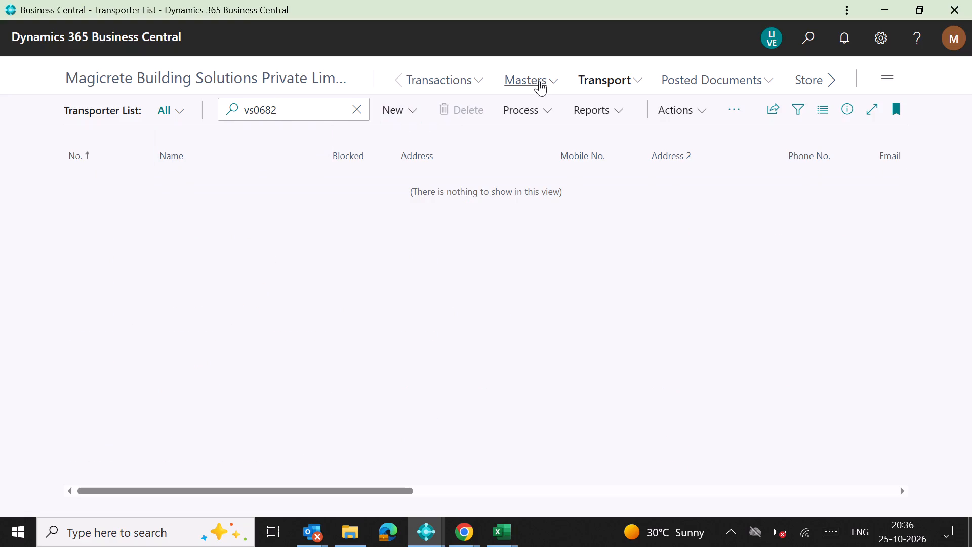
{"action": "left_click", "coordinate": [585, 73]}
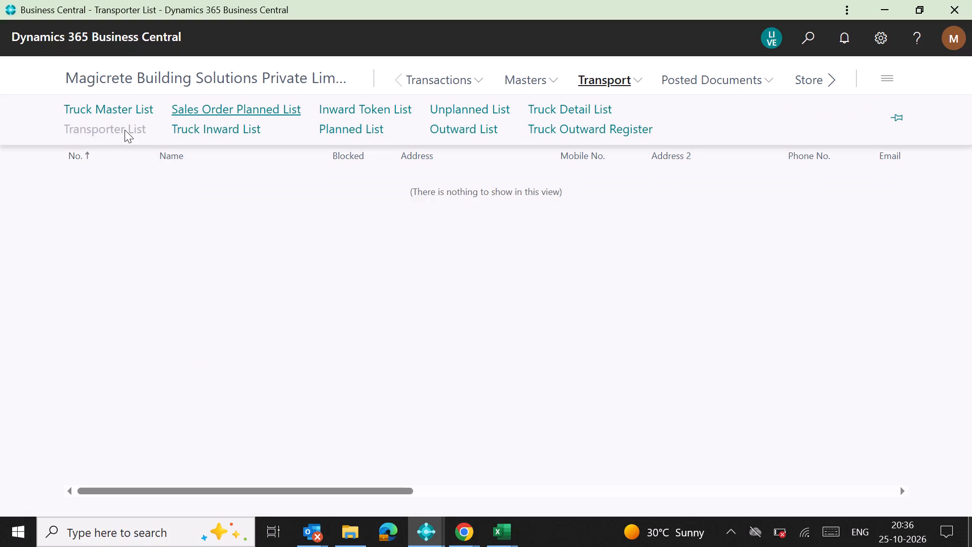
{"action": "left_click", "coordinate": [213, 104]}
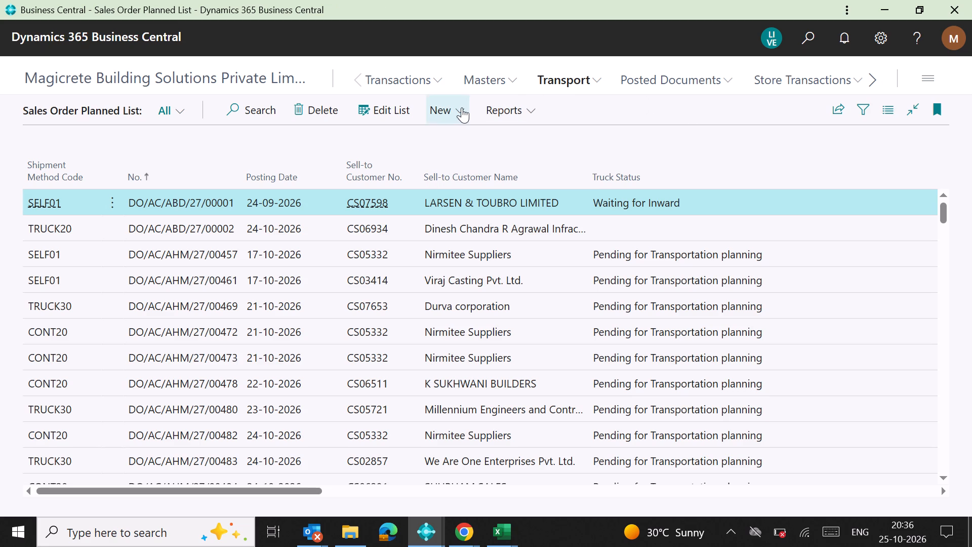
Find transporter VS02682 in the Transporter List and open its vendor charges from the transporter card.
{"action": "left_click", "coordinate": [559, 76]}
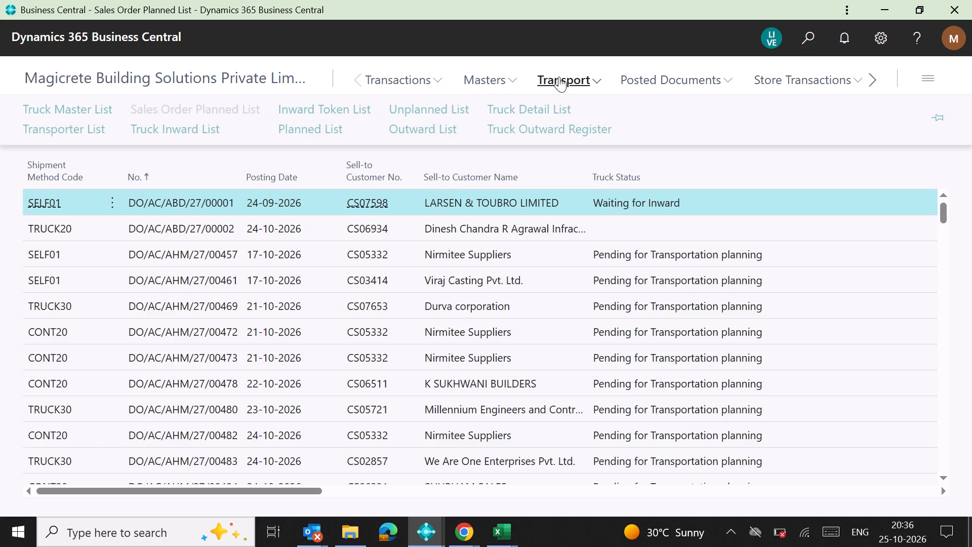
{"action": "left_click", "coordinate": [52, 127]}
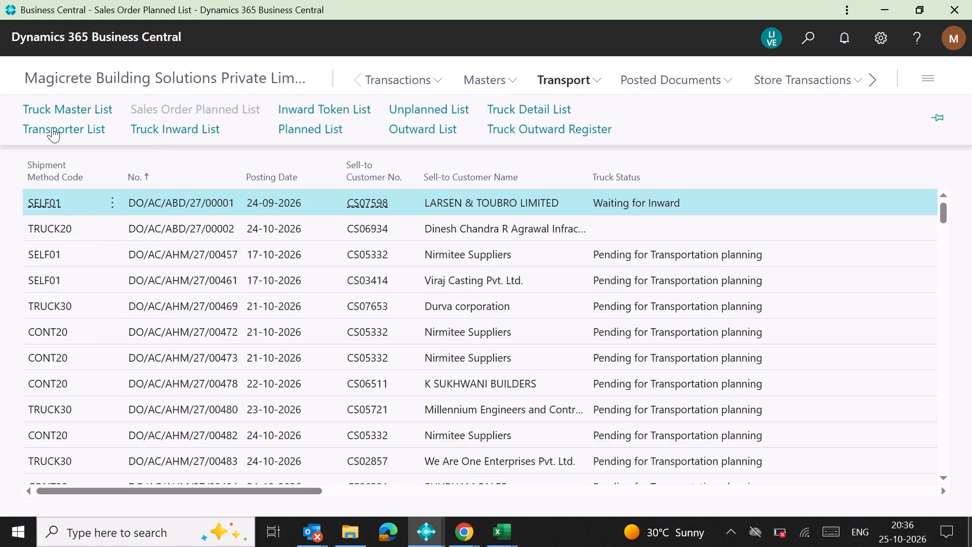
{"action": "key", "text": "space"}
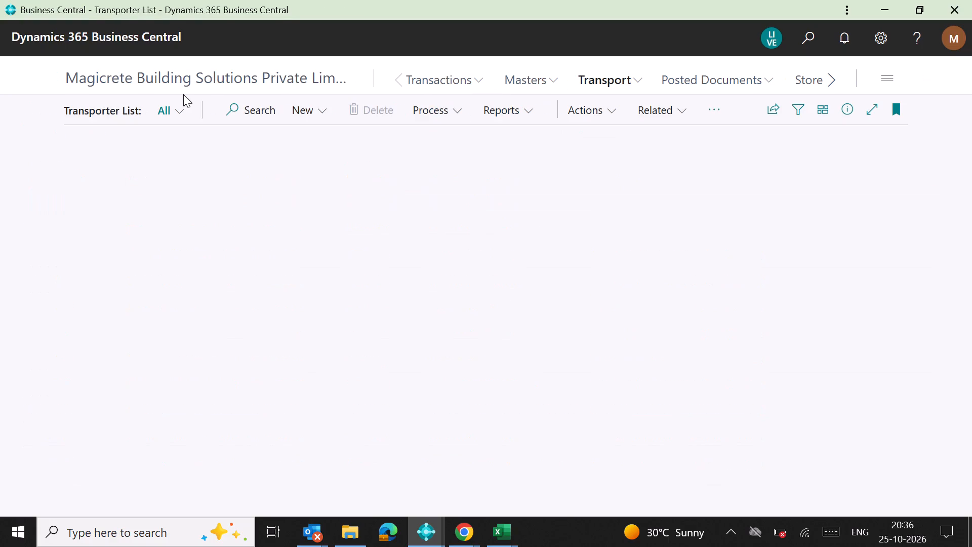
{"action": "left_click", "coordinate": [234, 111]}
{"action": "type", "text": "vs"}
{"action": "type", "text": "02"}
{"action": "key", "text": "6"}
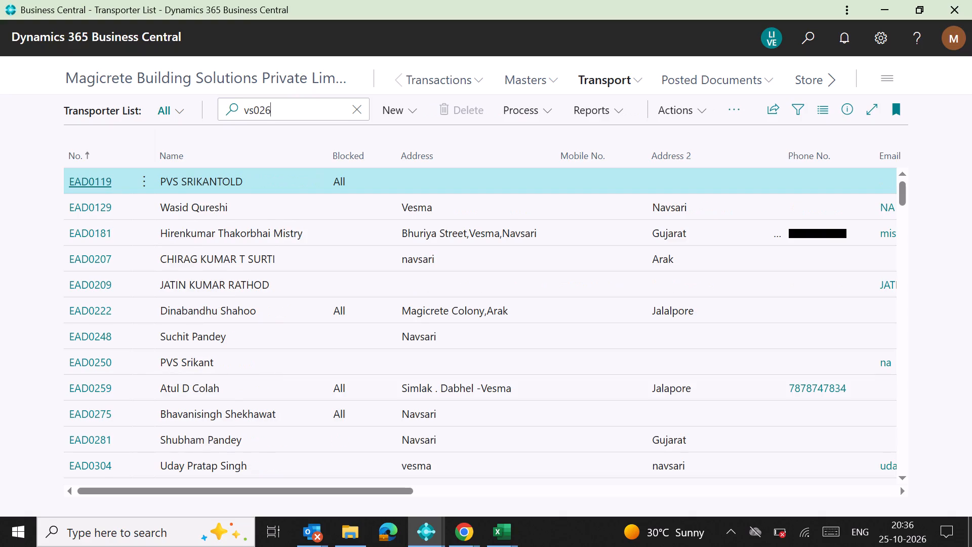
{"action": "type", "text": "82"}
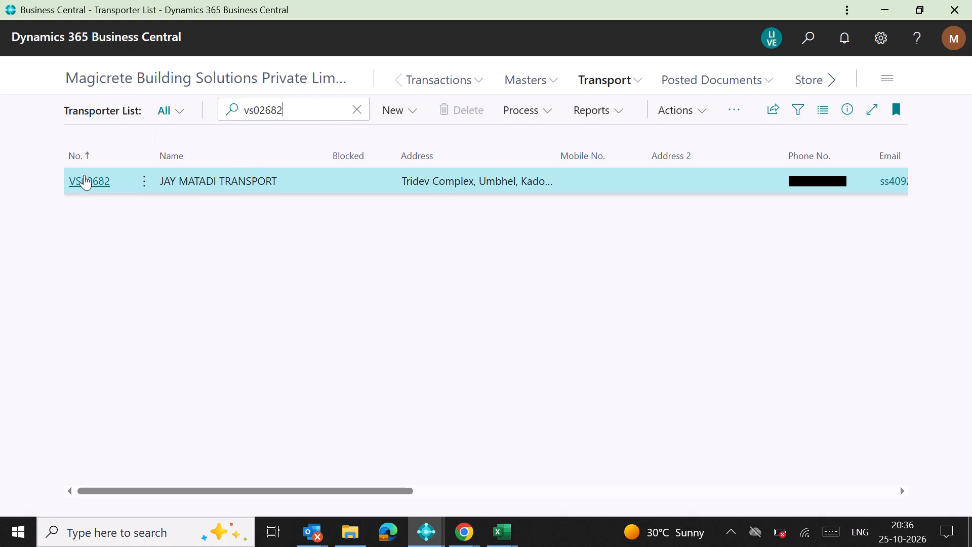
{"action": "left_click", "coordinate": [86, 176]}
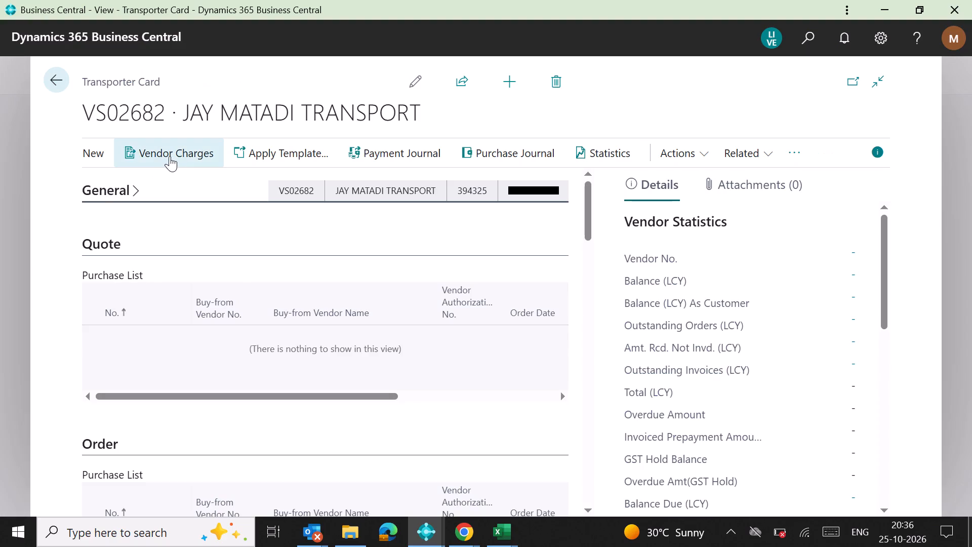
{"action": "left_click", "coordinate": [170, 156]}
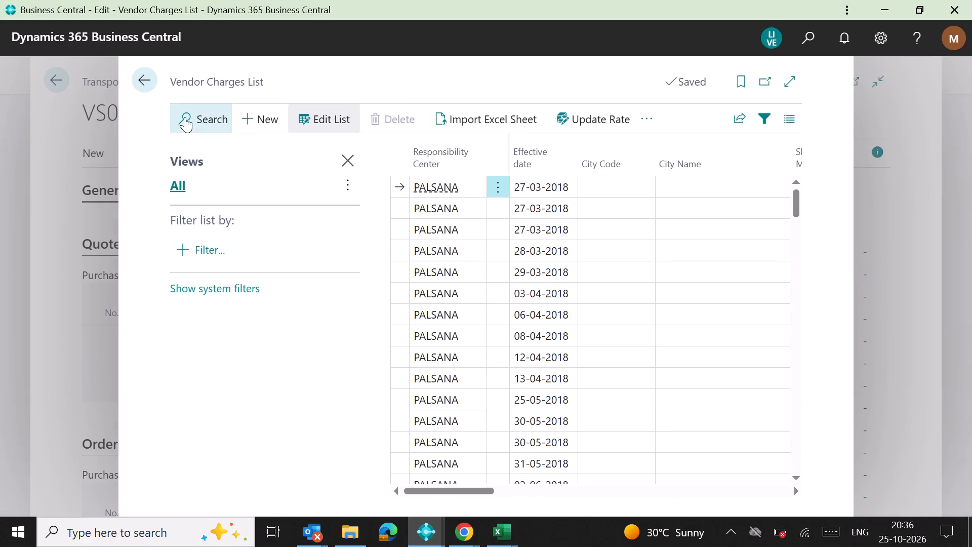
Search the vendor charges for "dharam", examine the entries' shipment methods, rates, unload charges and status, and close the charges list and transporter card.
{"action": "left_click", "coordinate": [185, 117]}
{"action": "type", "text": "da"}
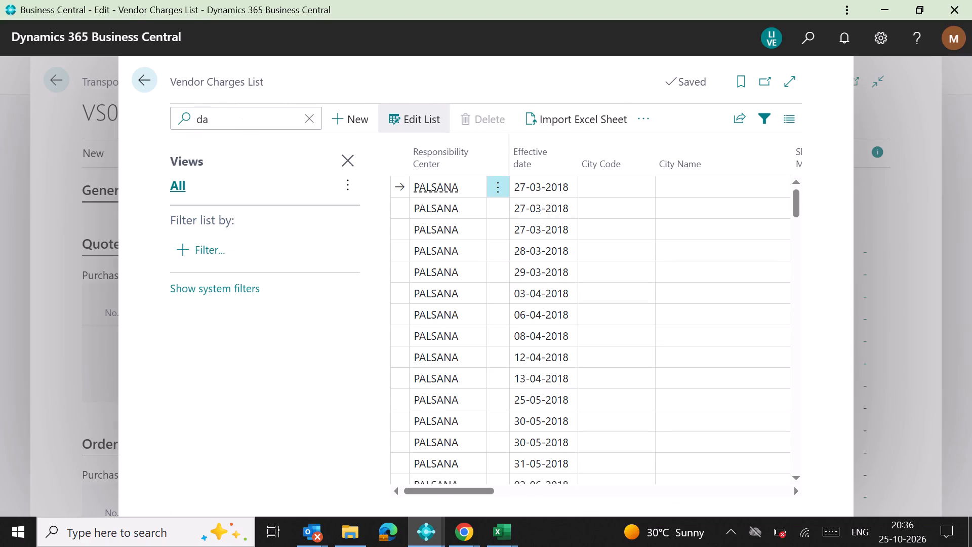
{"action": "key", "text": "BackSpace"}
{"action": "type", "text": "haram"}
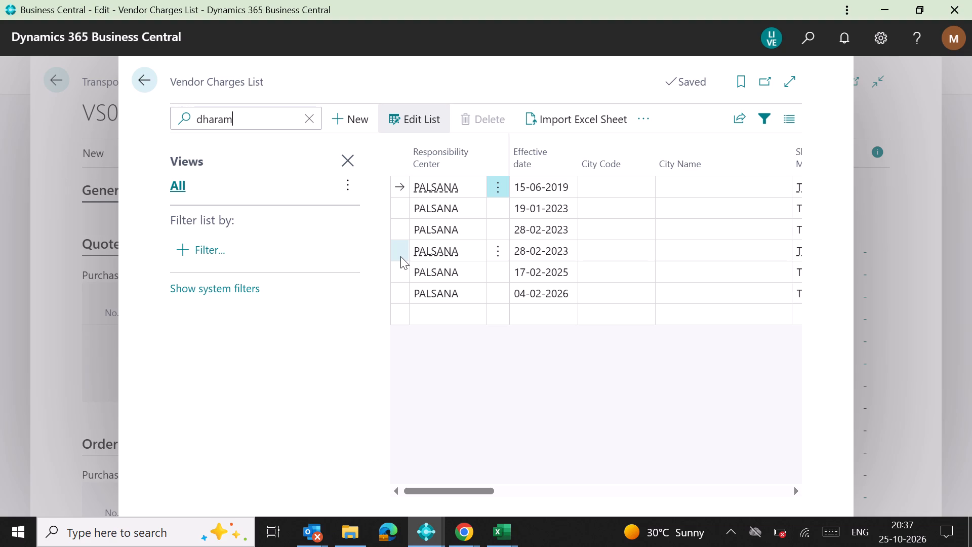
{"action": "left_click", "coordinate": [792, 492]}
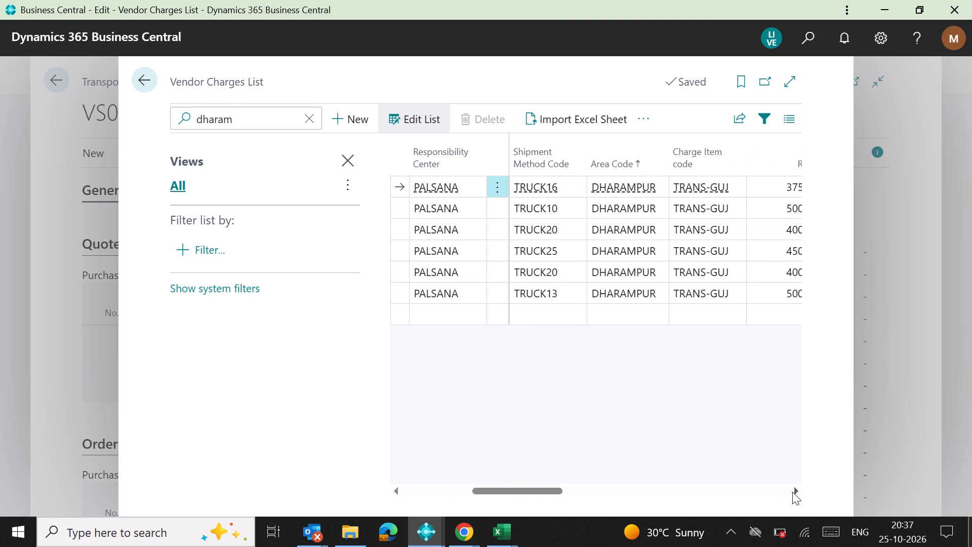
{"action": "double_click", "coordinate": [792, 492]}
{"action": "left_click", "coordinate": [792, 492]}
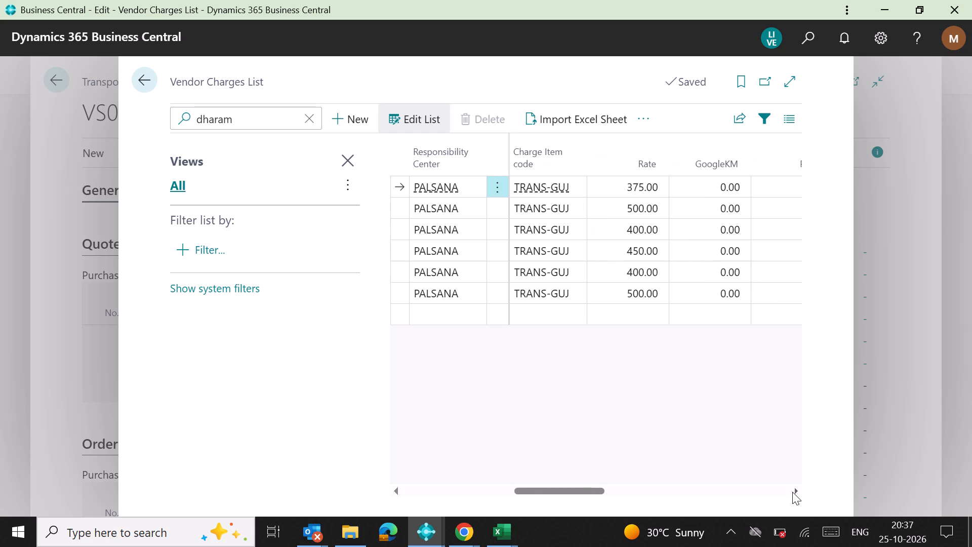
{"action": "left_click", "coordinate": [792, 492]}
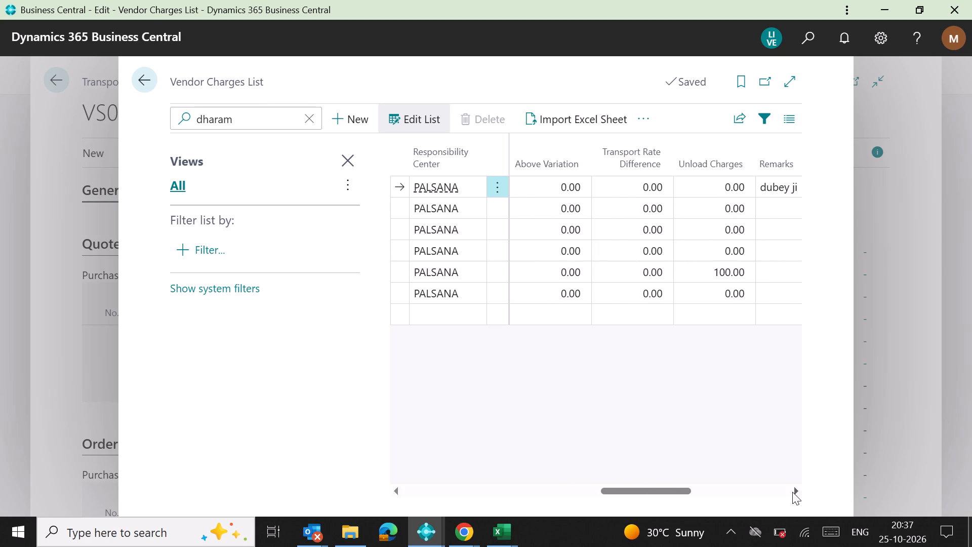
{"action": "left_click", "coordinate": [792, 492]}
{"action": "triple_click", "coordinate": [792, 492]}
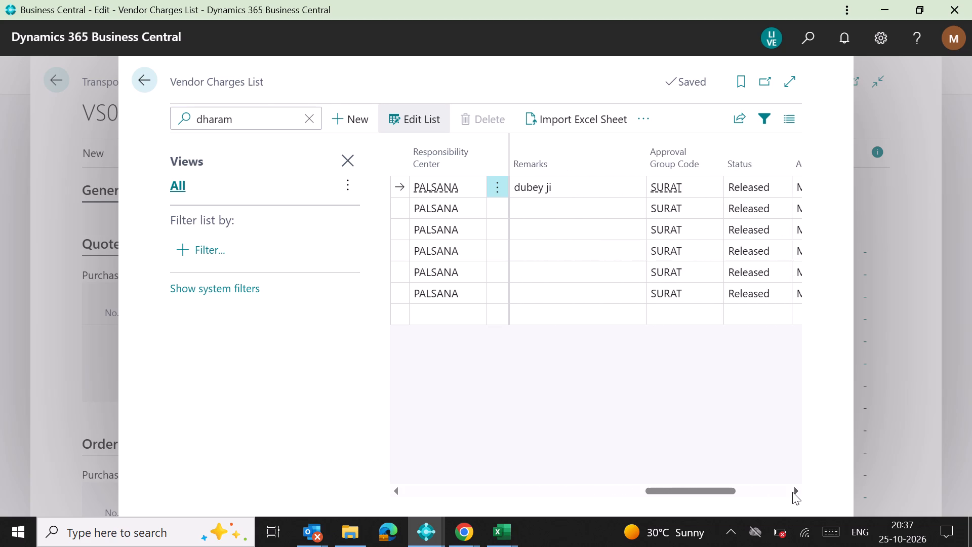
{"action": "left_click", "coordinate": [792, 492]}
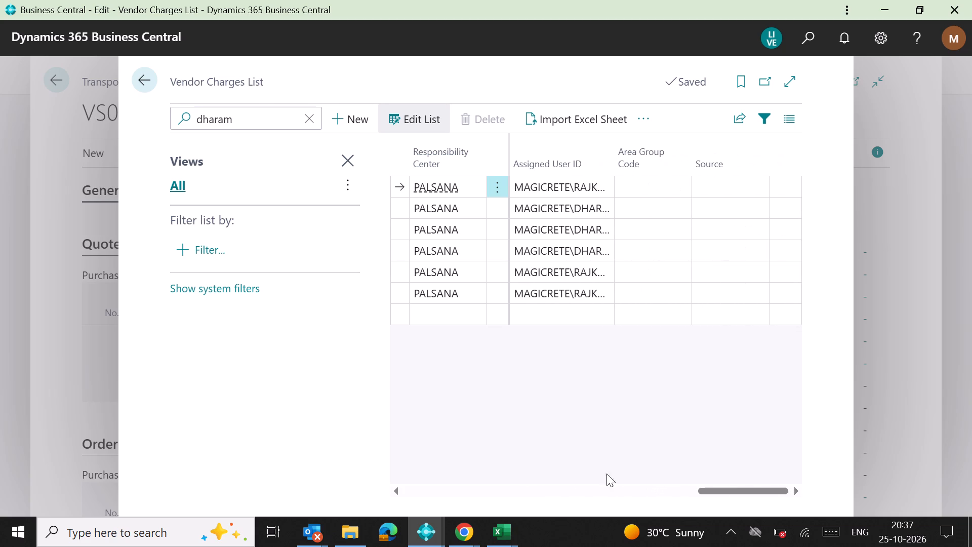
{"action": "left_click", "coordinate": [395, 491]}
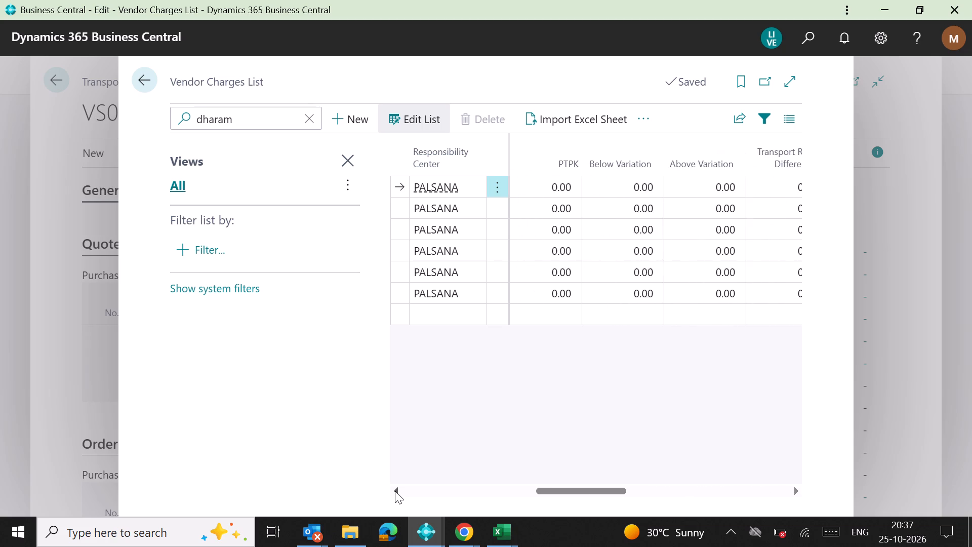
{"action": "left_click", "coordinate": [395, 491]}
{"action": "triple_click", "coordinate": [395, 491]}
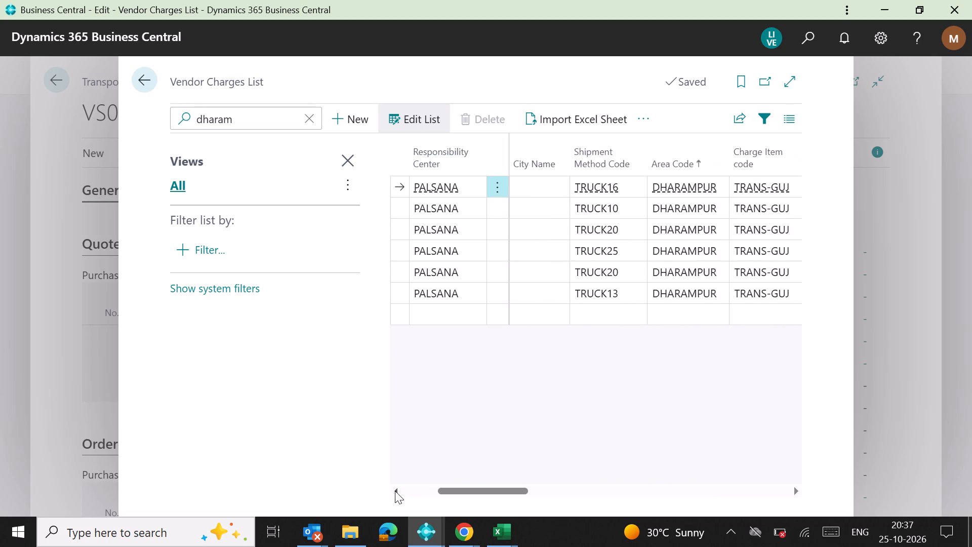
{"action": "triple_click", "coordinate": [395, 491]}
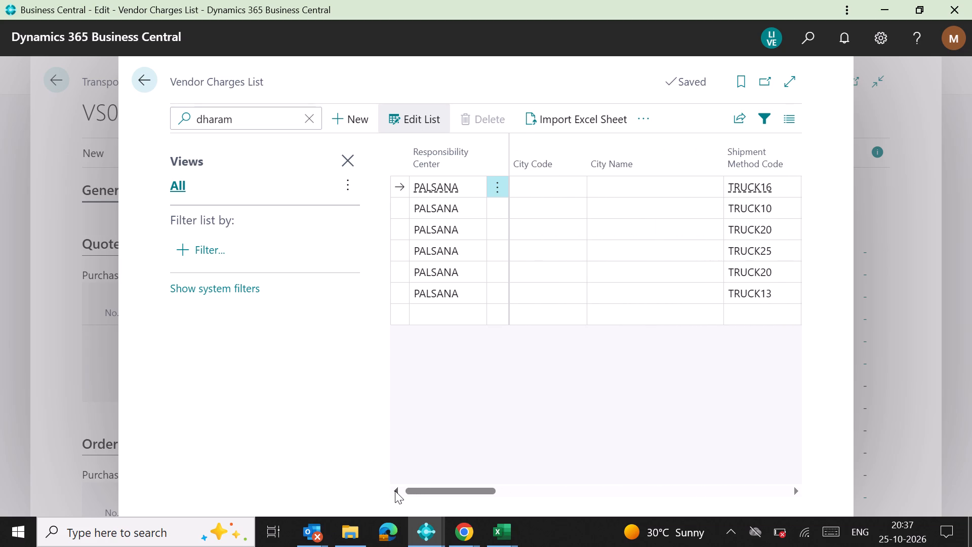
{"action": "left_click", "coordinate": [796, 490]}
{"action": "left_click", "coordinate": [796, 490]}
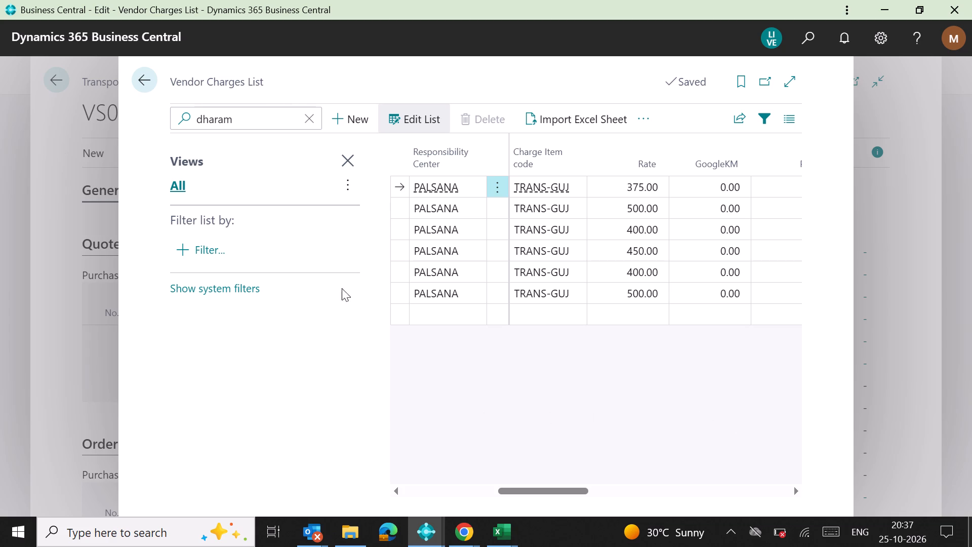
{"action": "left_click", "coordinate": [146, 80]}
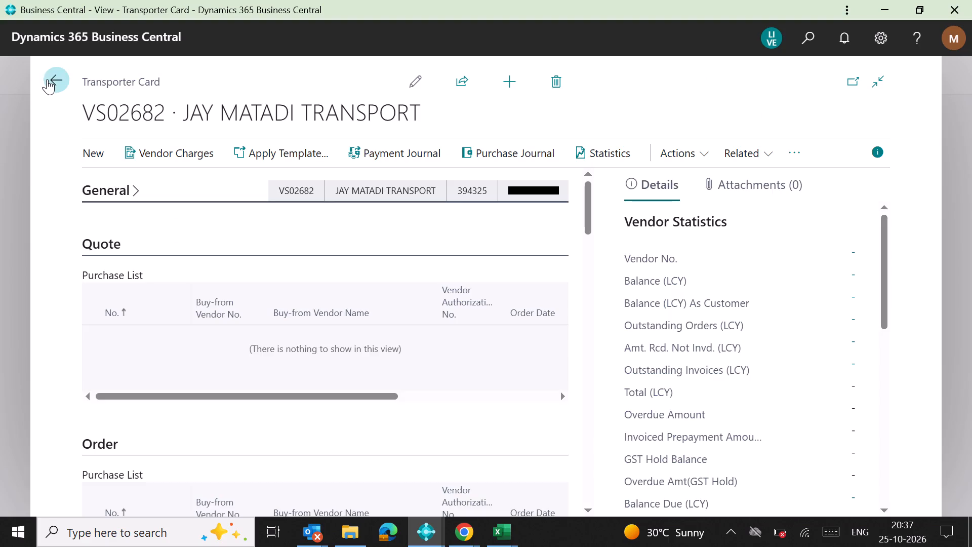
{"action": "left_click", "coordinate": [51, 80]}
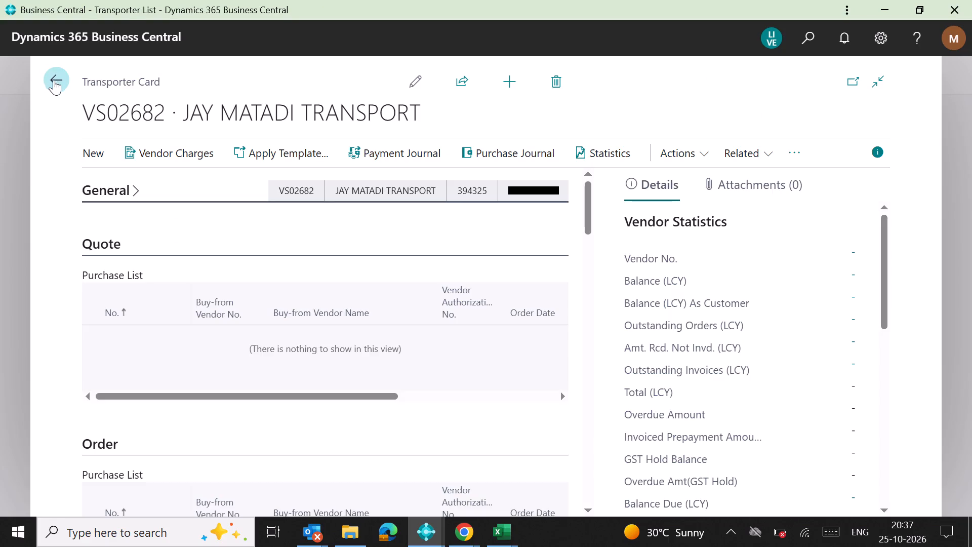
{"action": "left_click", "coordinate": [54, 80]}
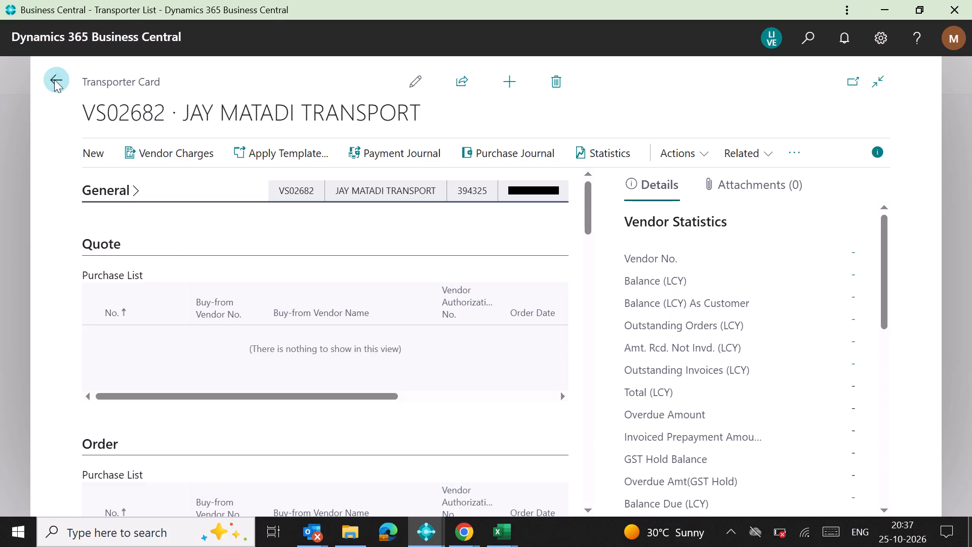